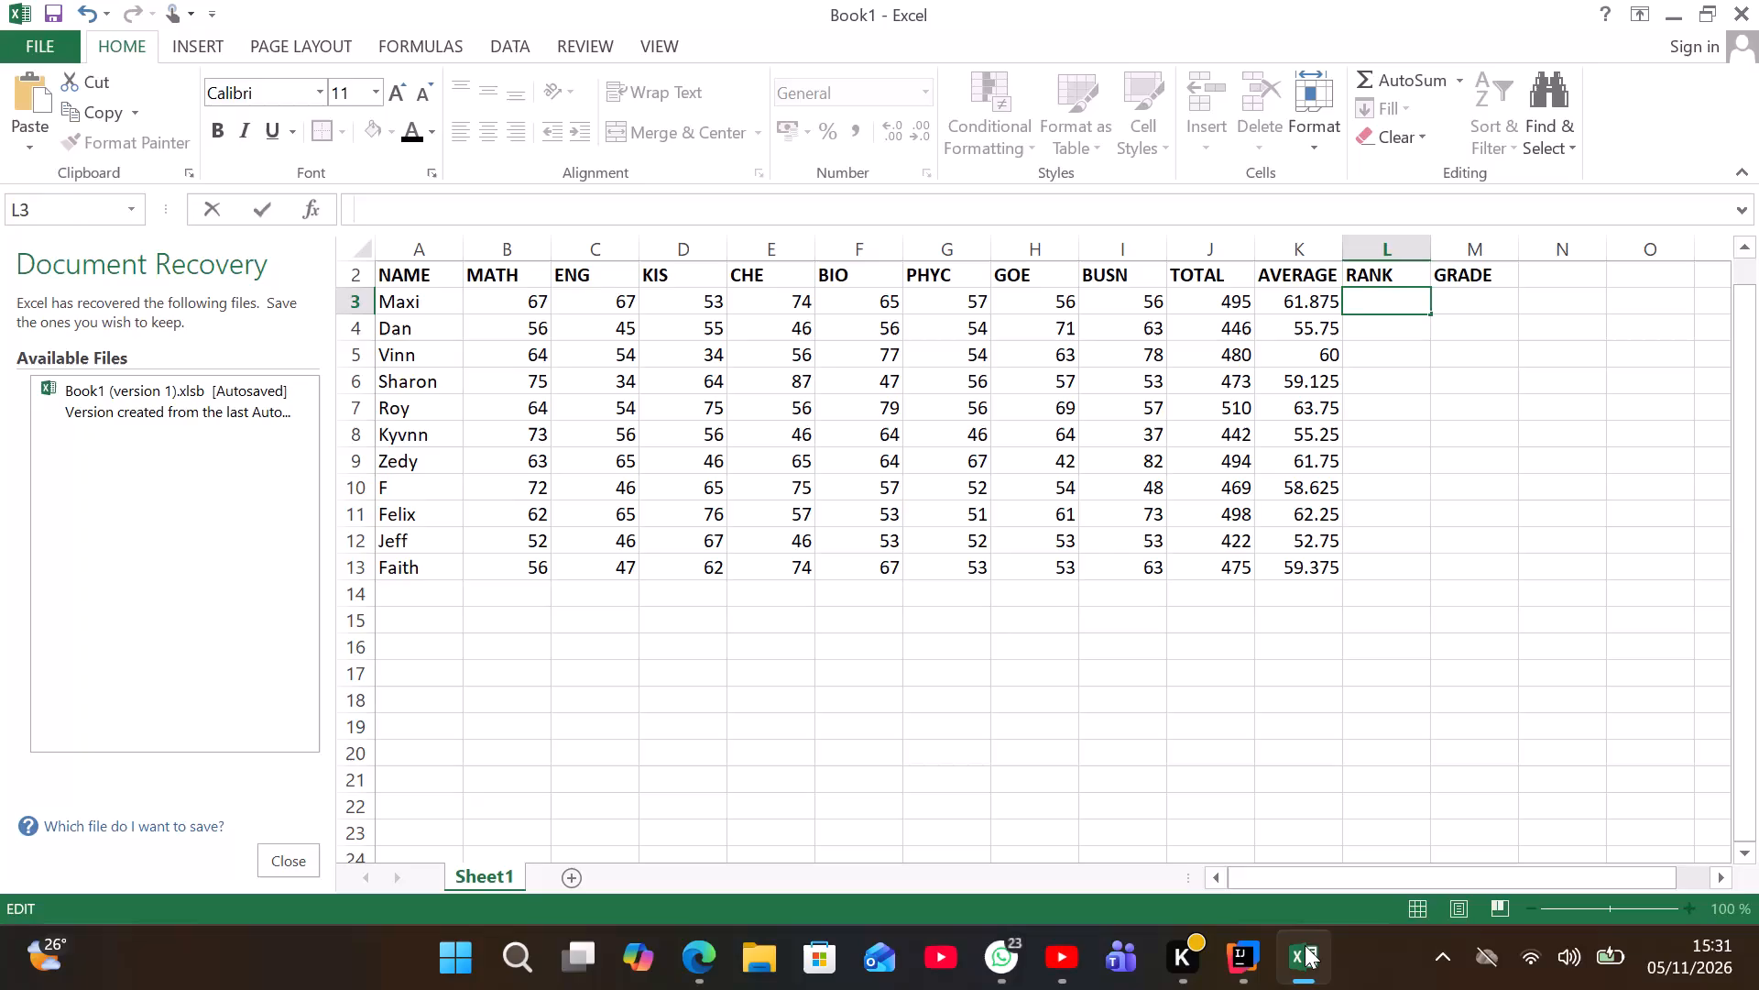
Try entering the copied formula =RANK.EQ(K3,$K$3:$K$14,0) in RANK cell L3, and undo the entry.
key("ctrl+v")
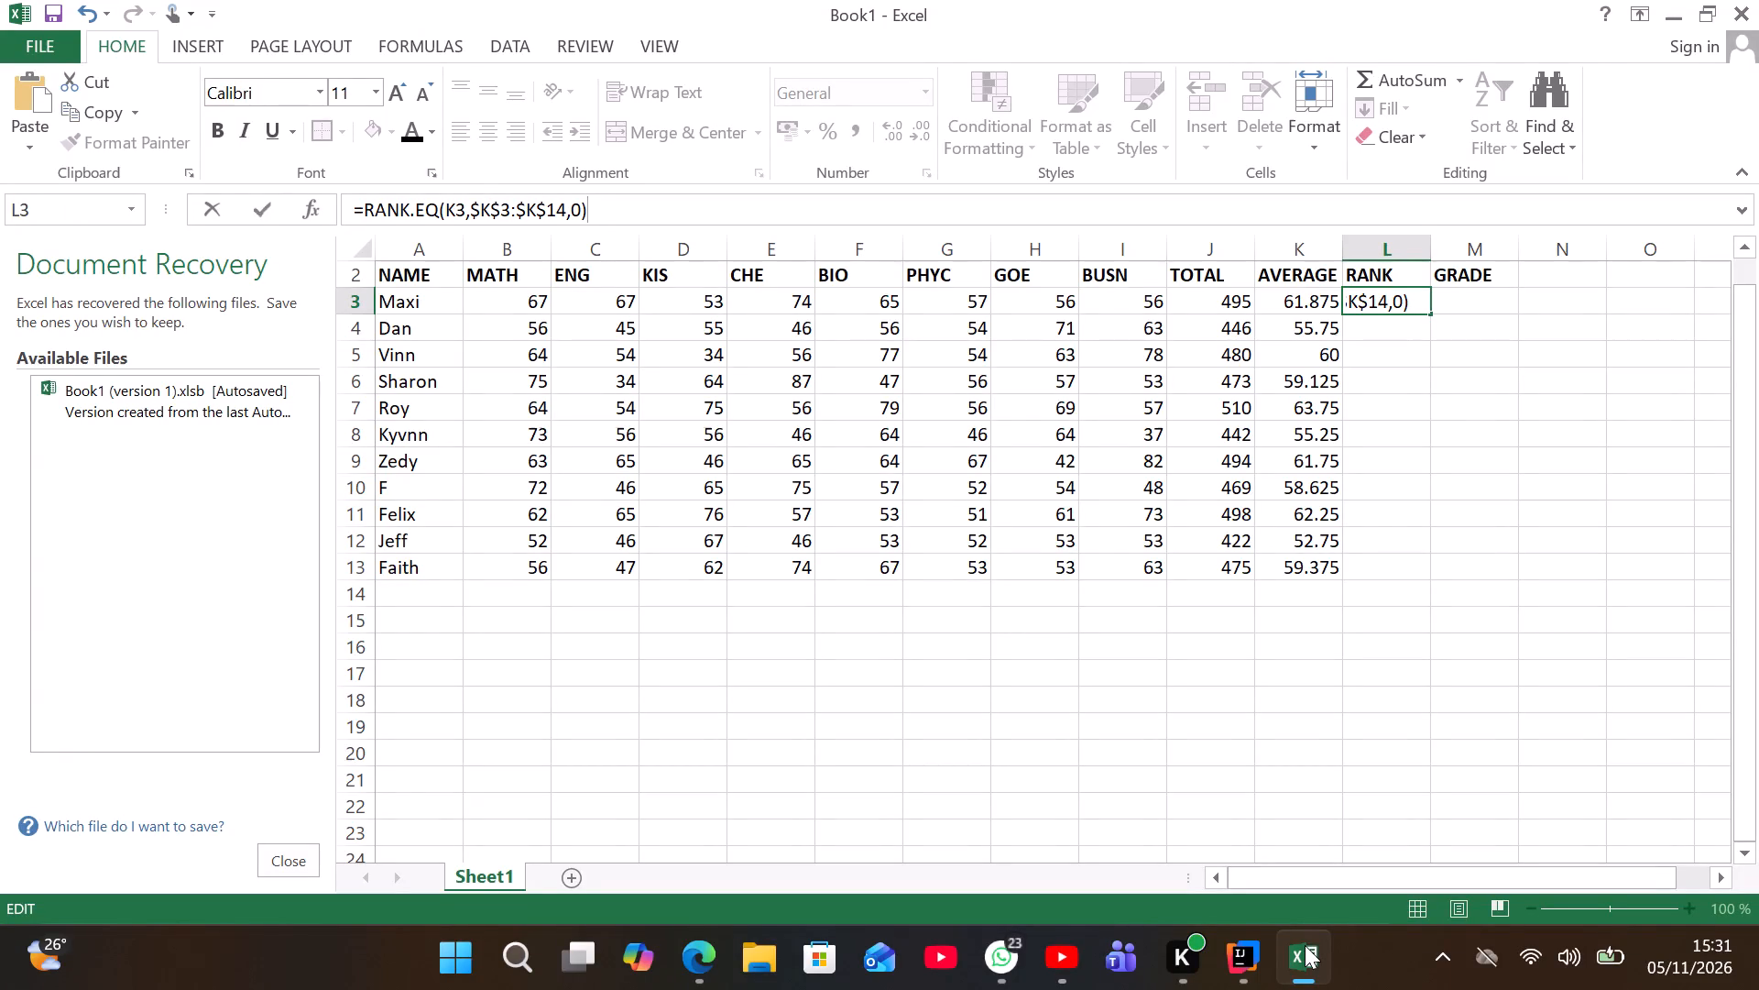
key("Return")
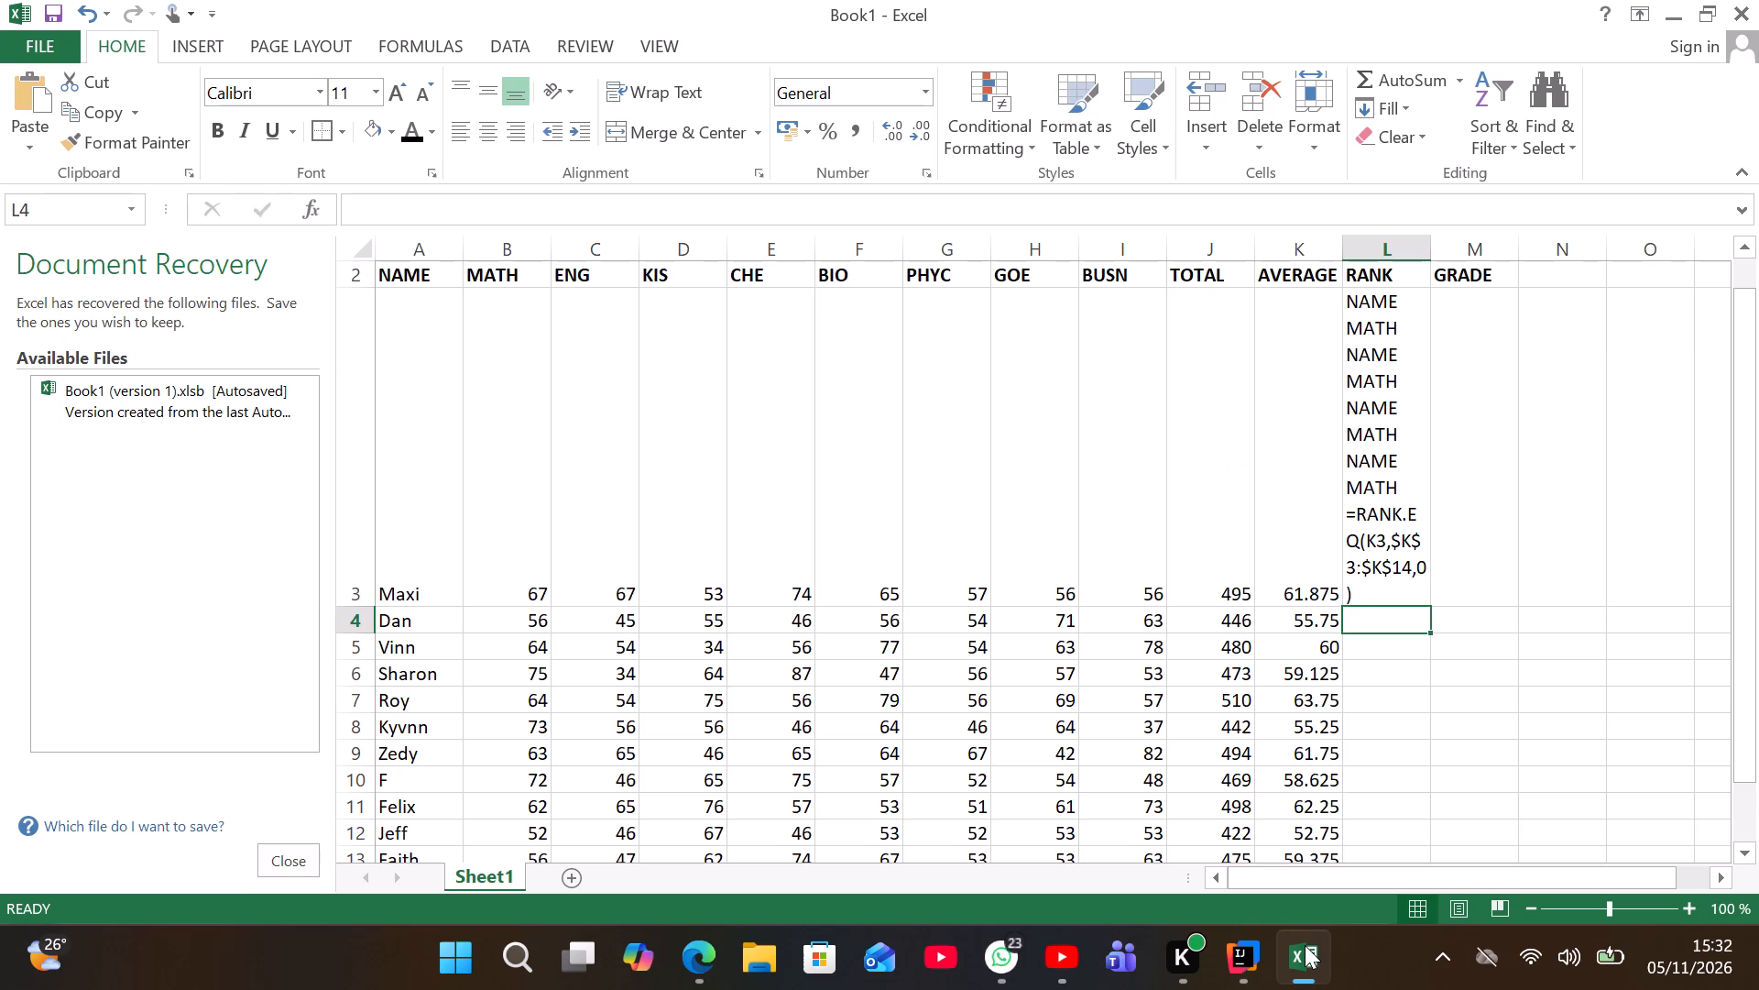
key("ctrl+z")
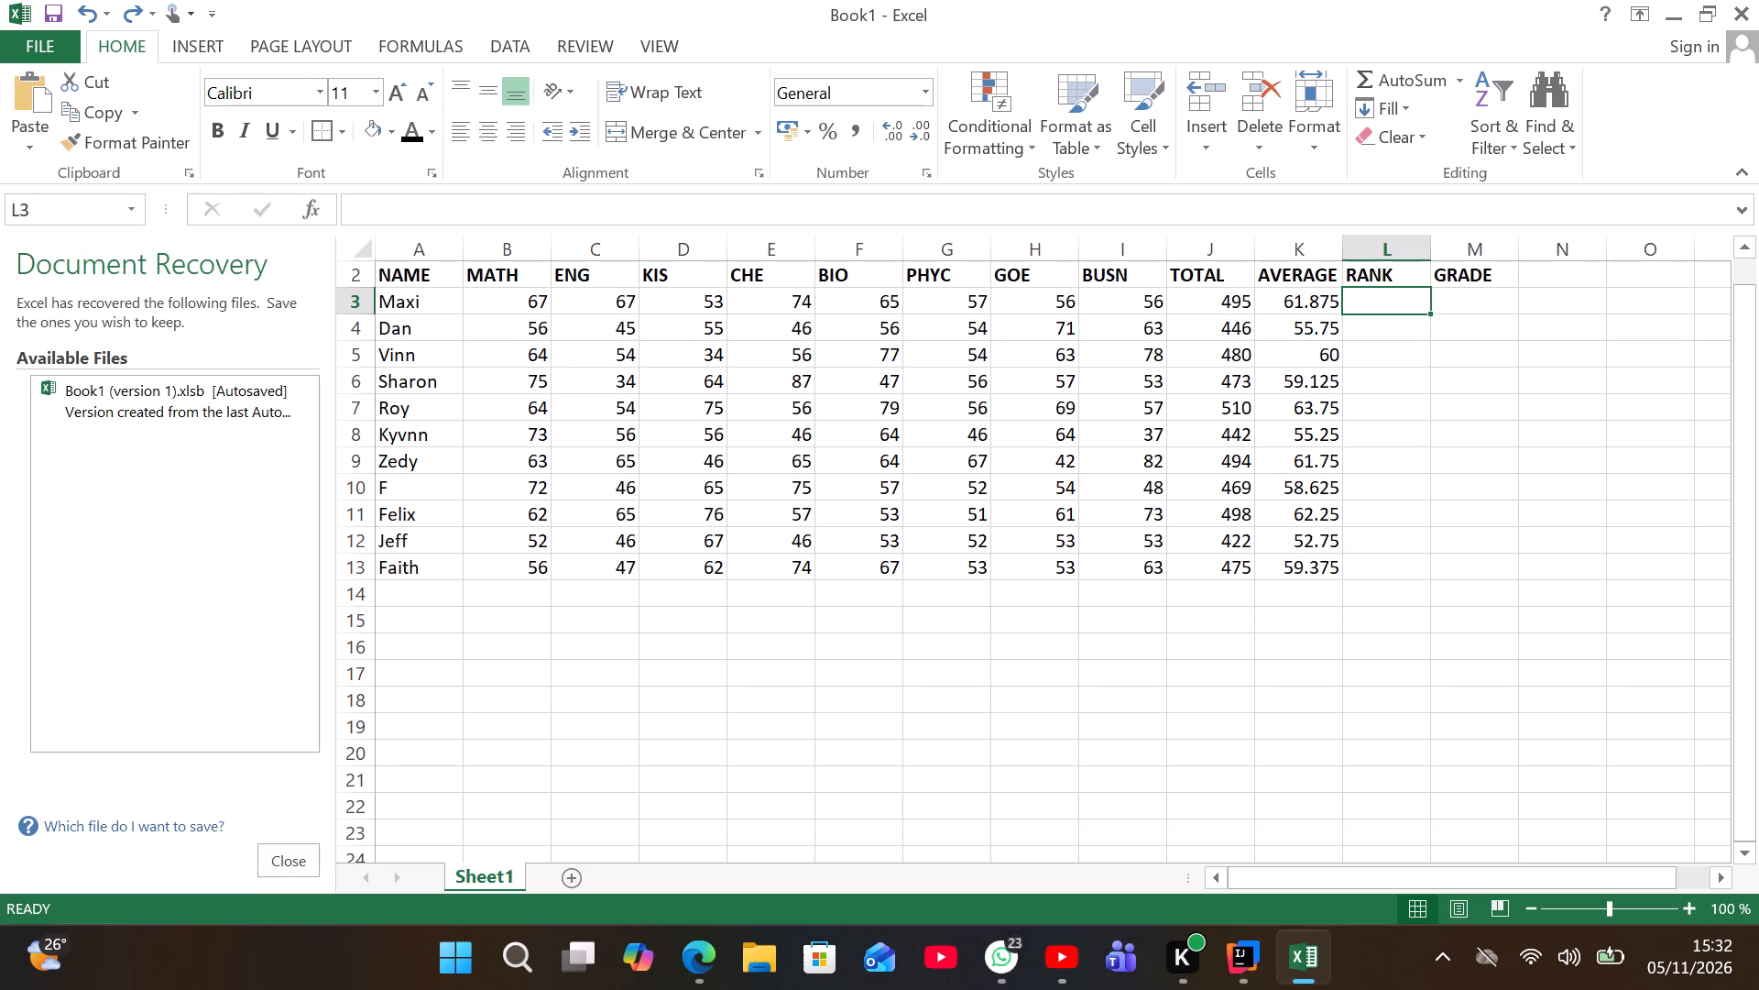
Enter the copied ranking formula in cell L3 with its range ending at row 13: =RANK.EQ(K3,$K$3:$K$13,0).
scroll(1358, 366, "up", 2)
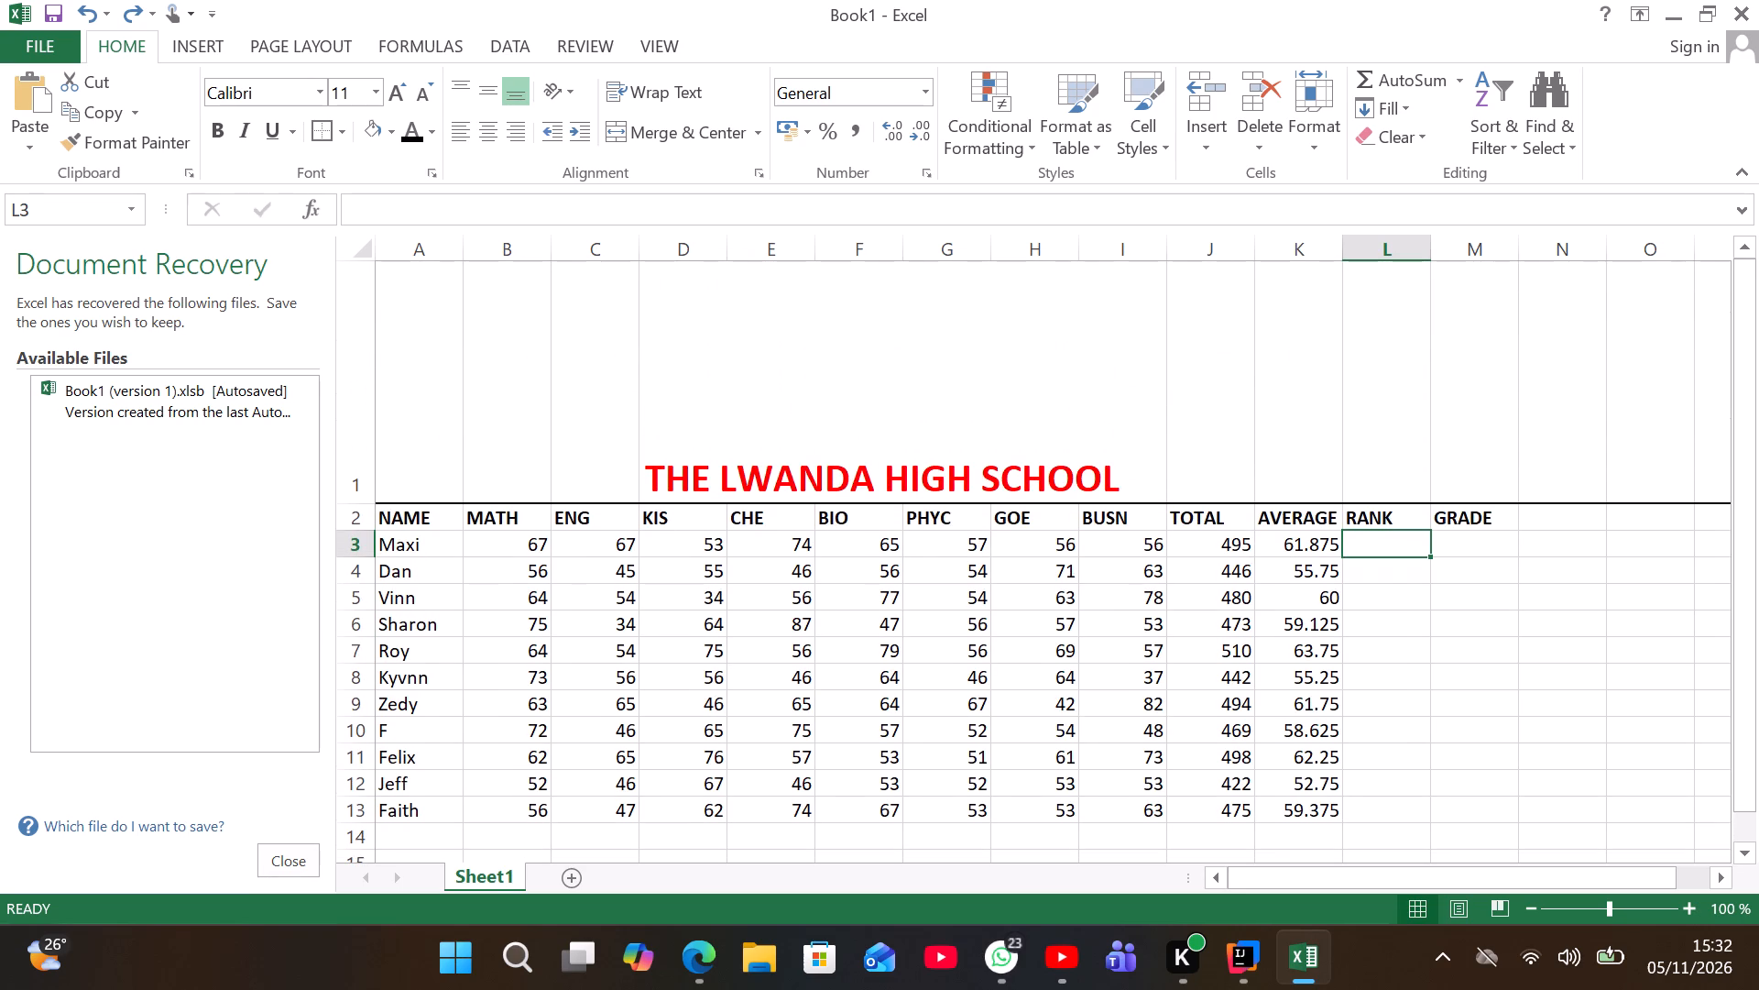
left_click(377, 204)
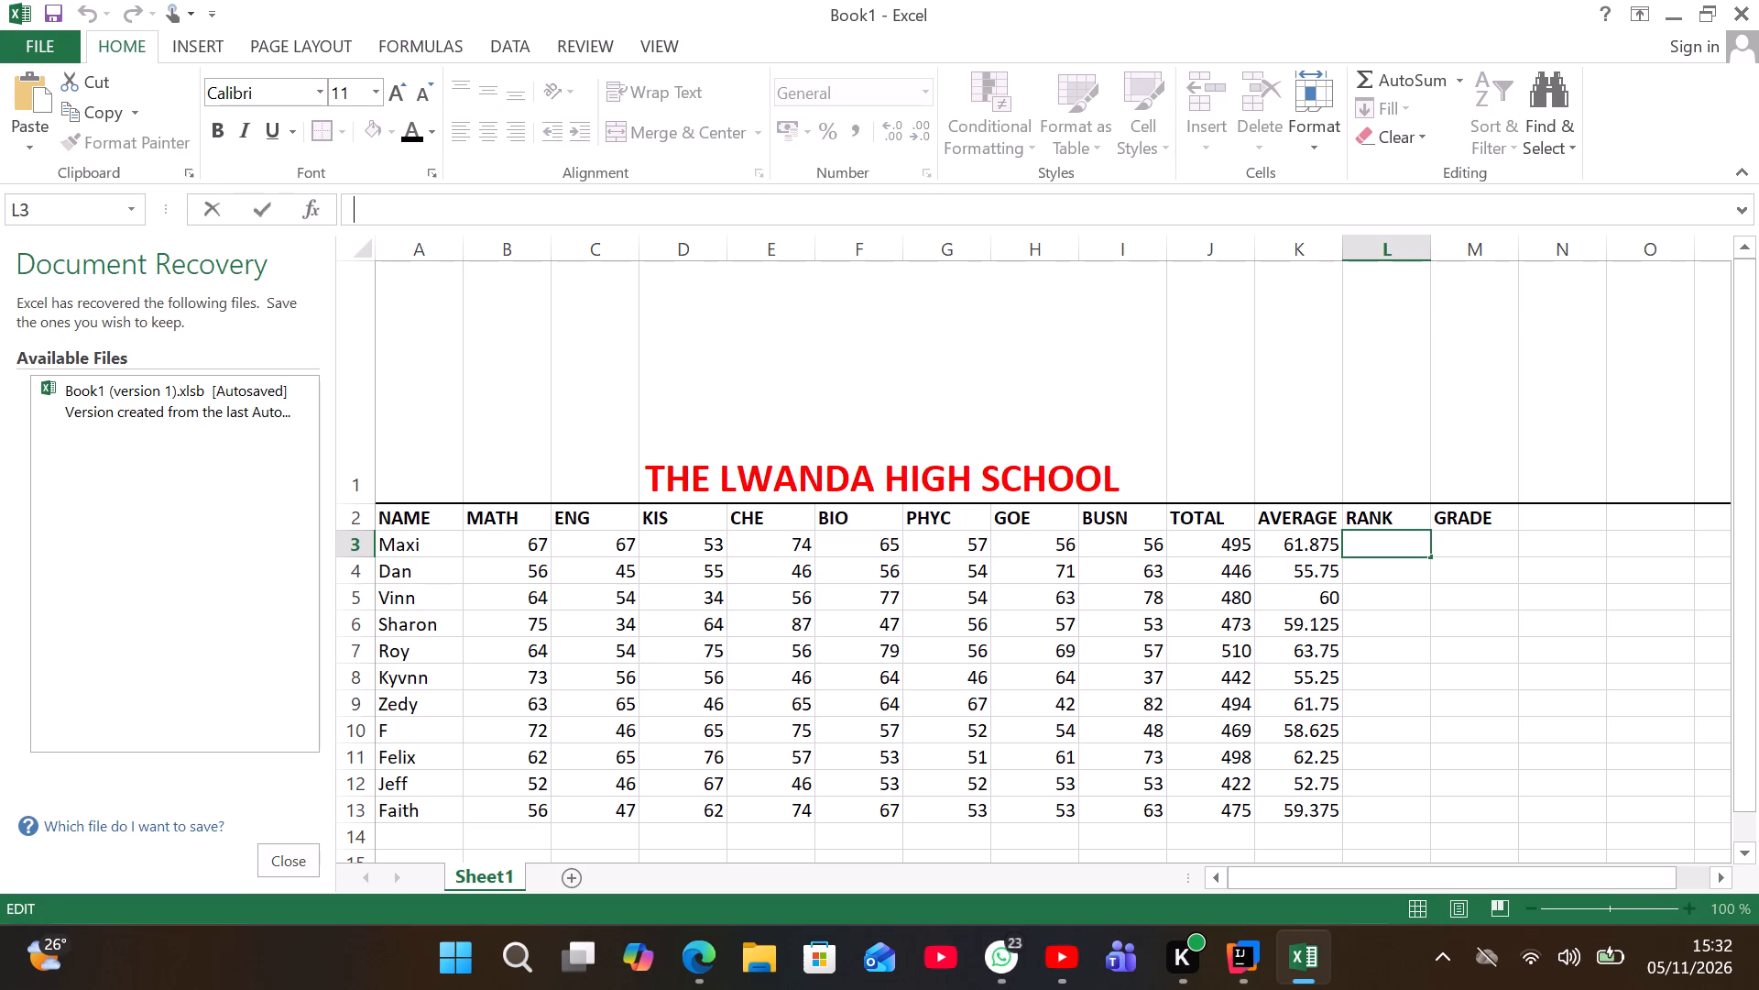
key("ctrl+v")
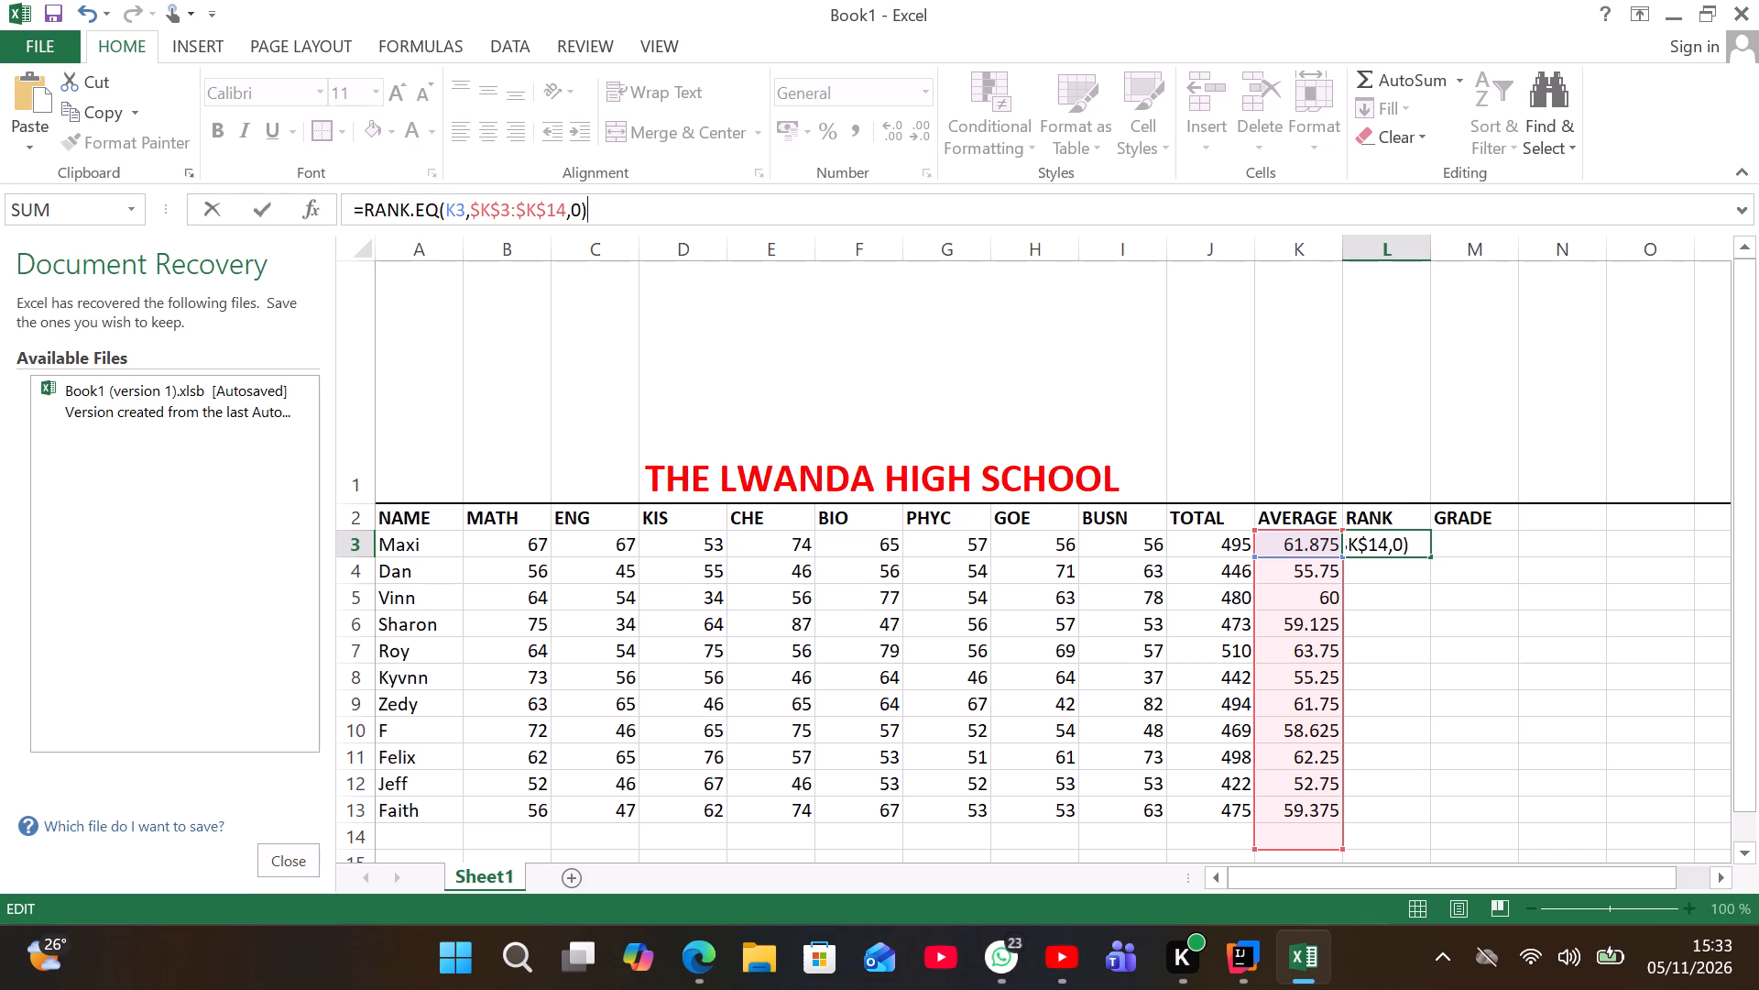
left_click(556, 217)
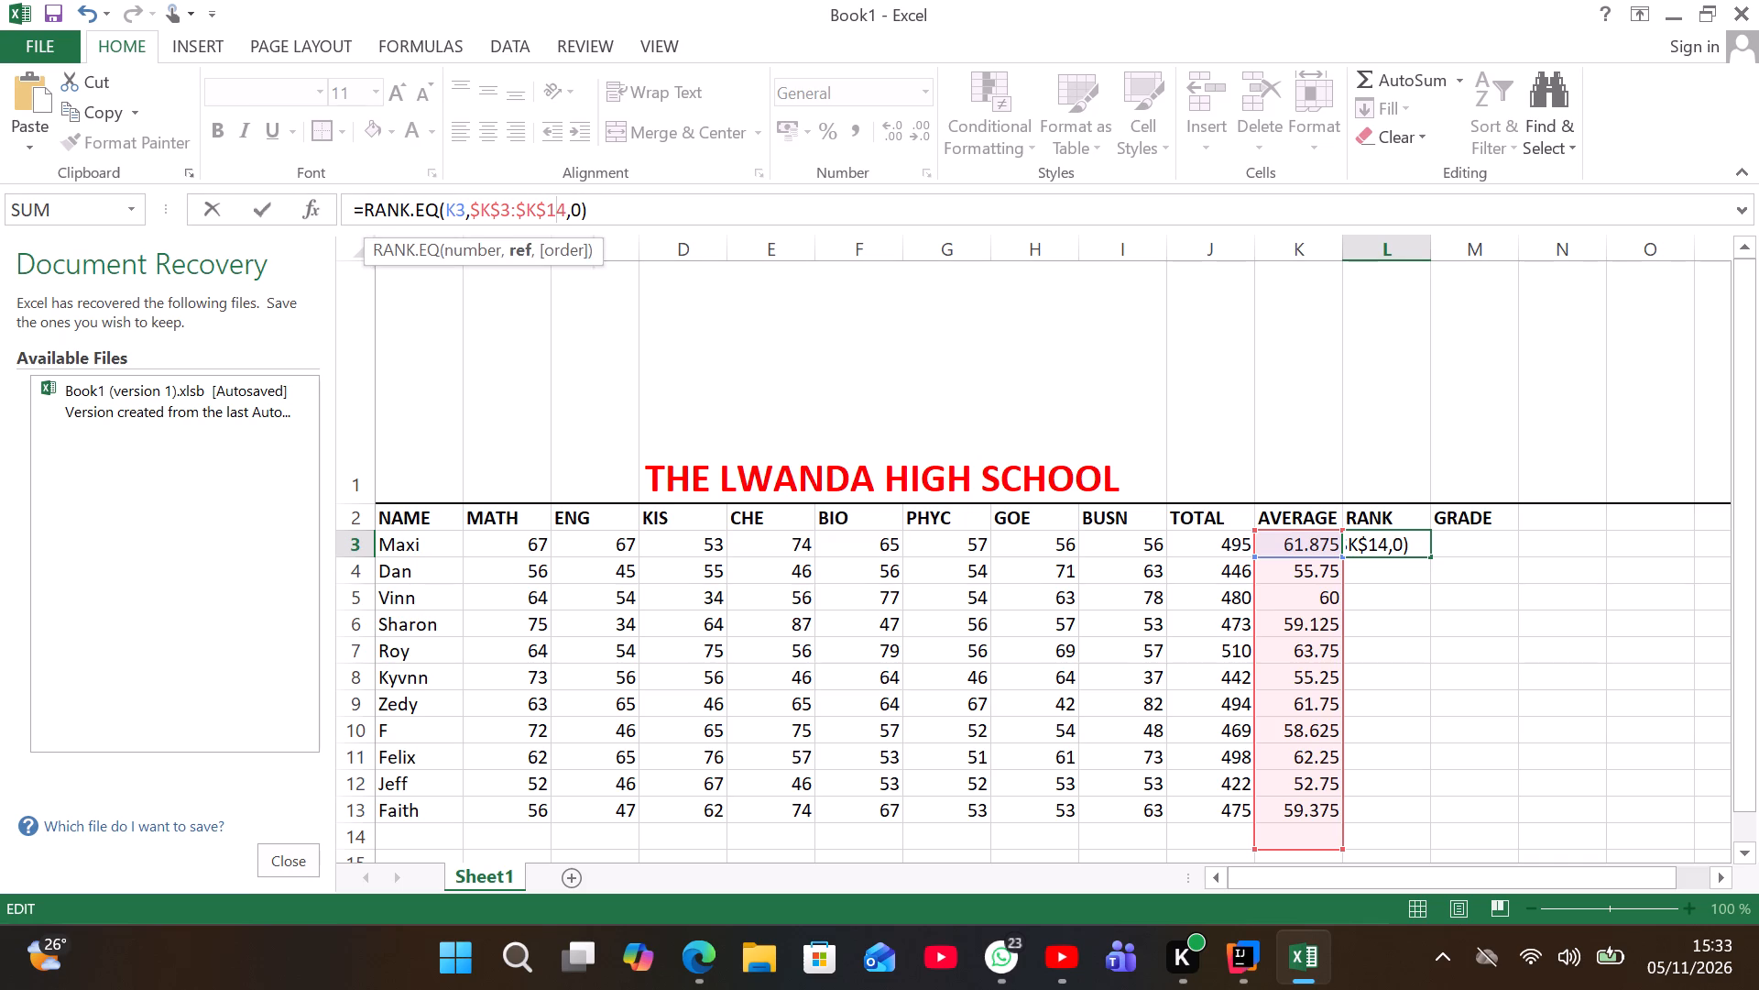
left_click(564, 212)
double_click(564, 212)
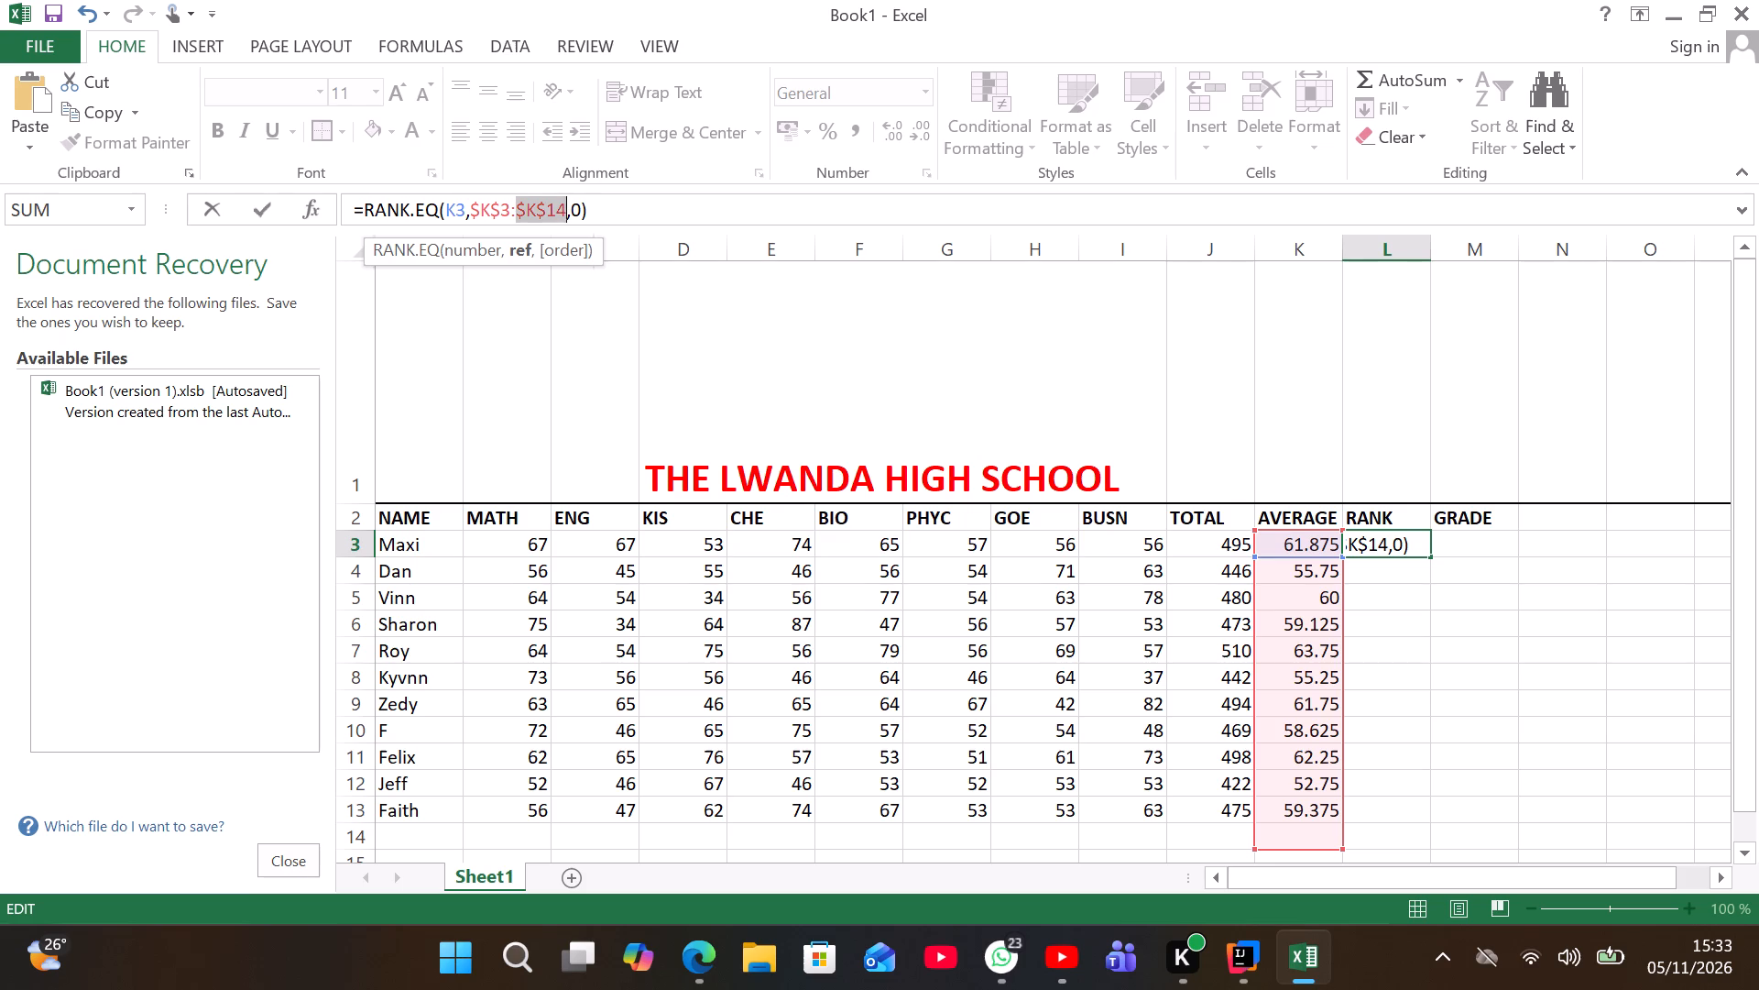
left_click_drag(617, 204, 592, 218)
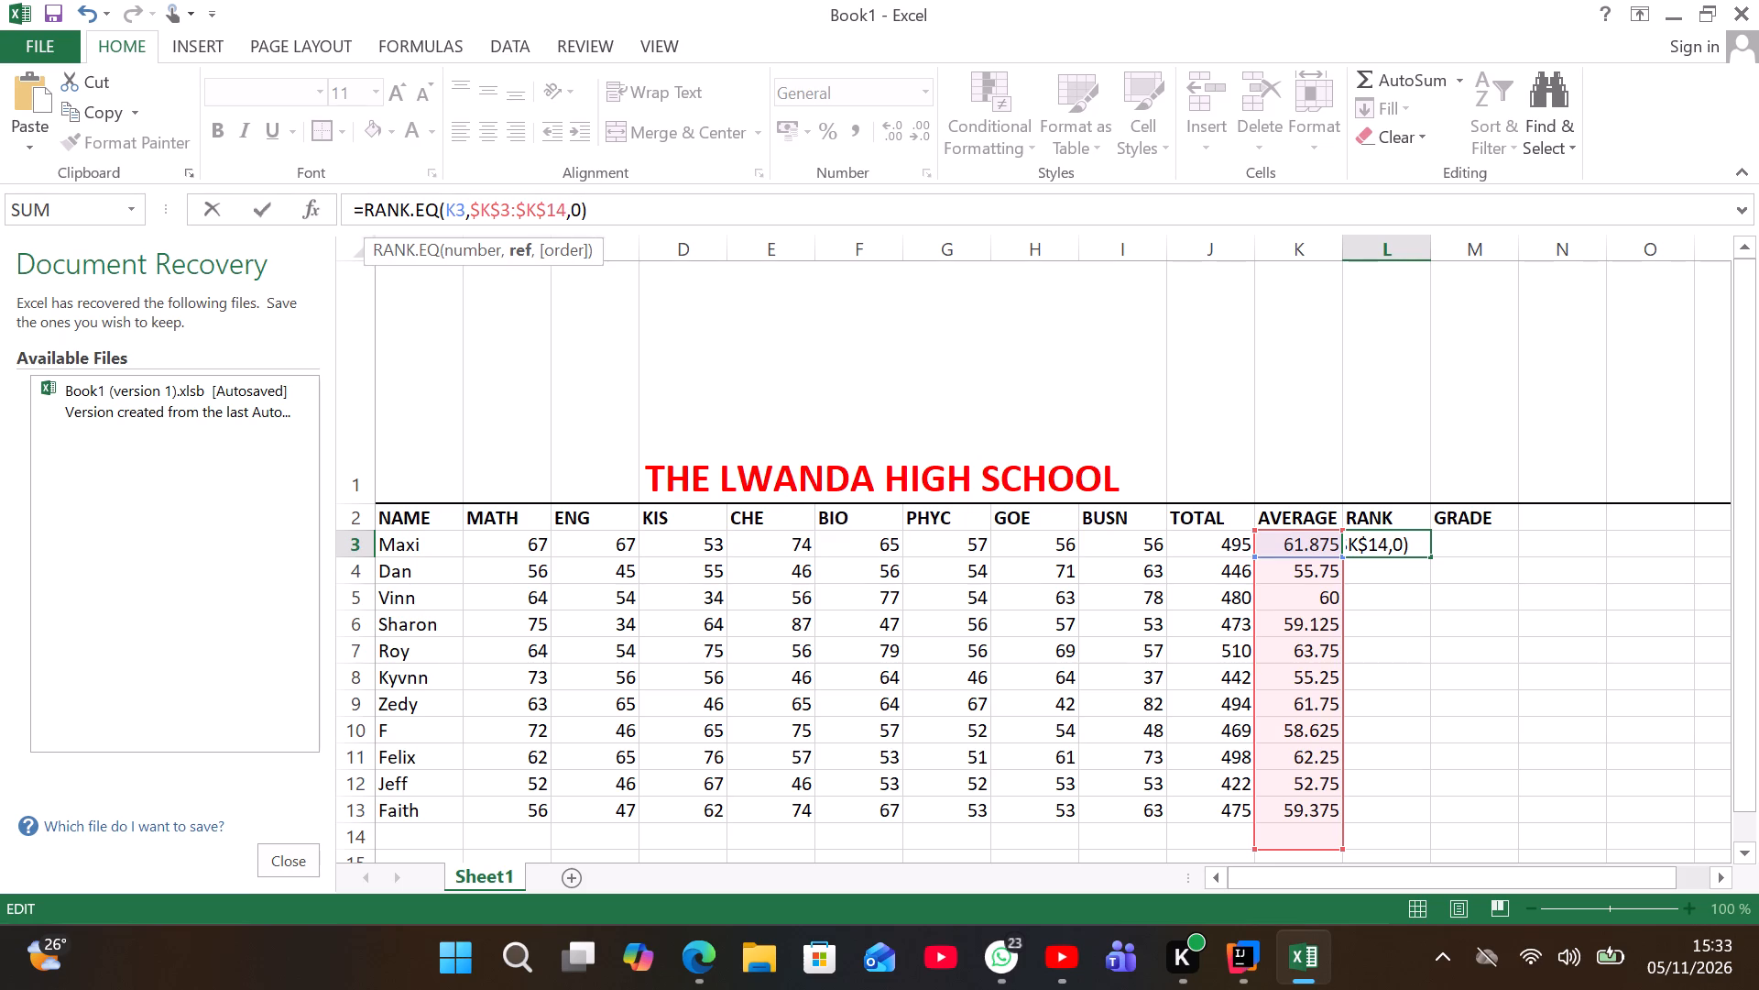
left_click(560, 208)
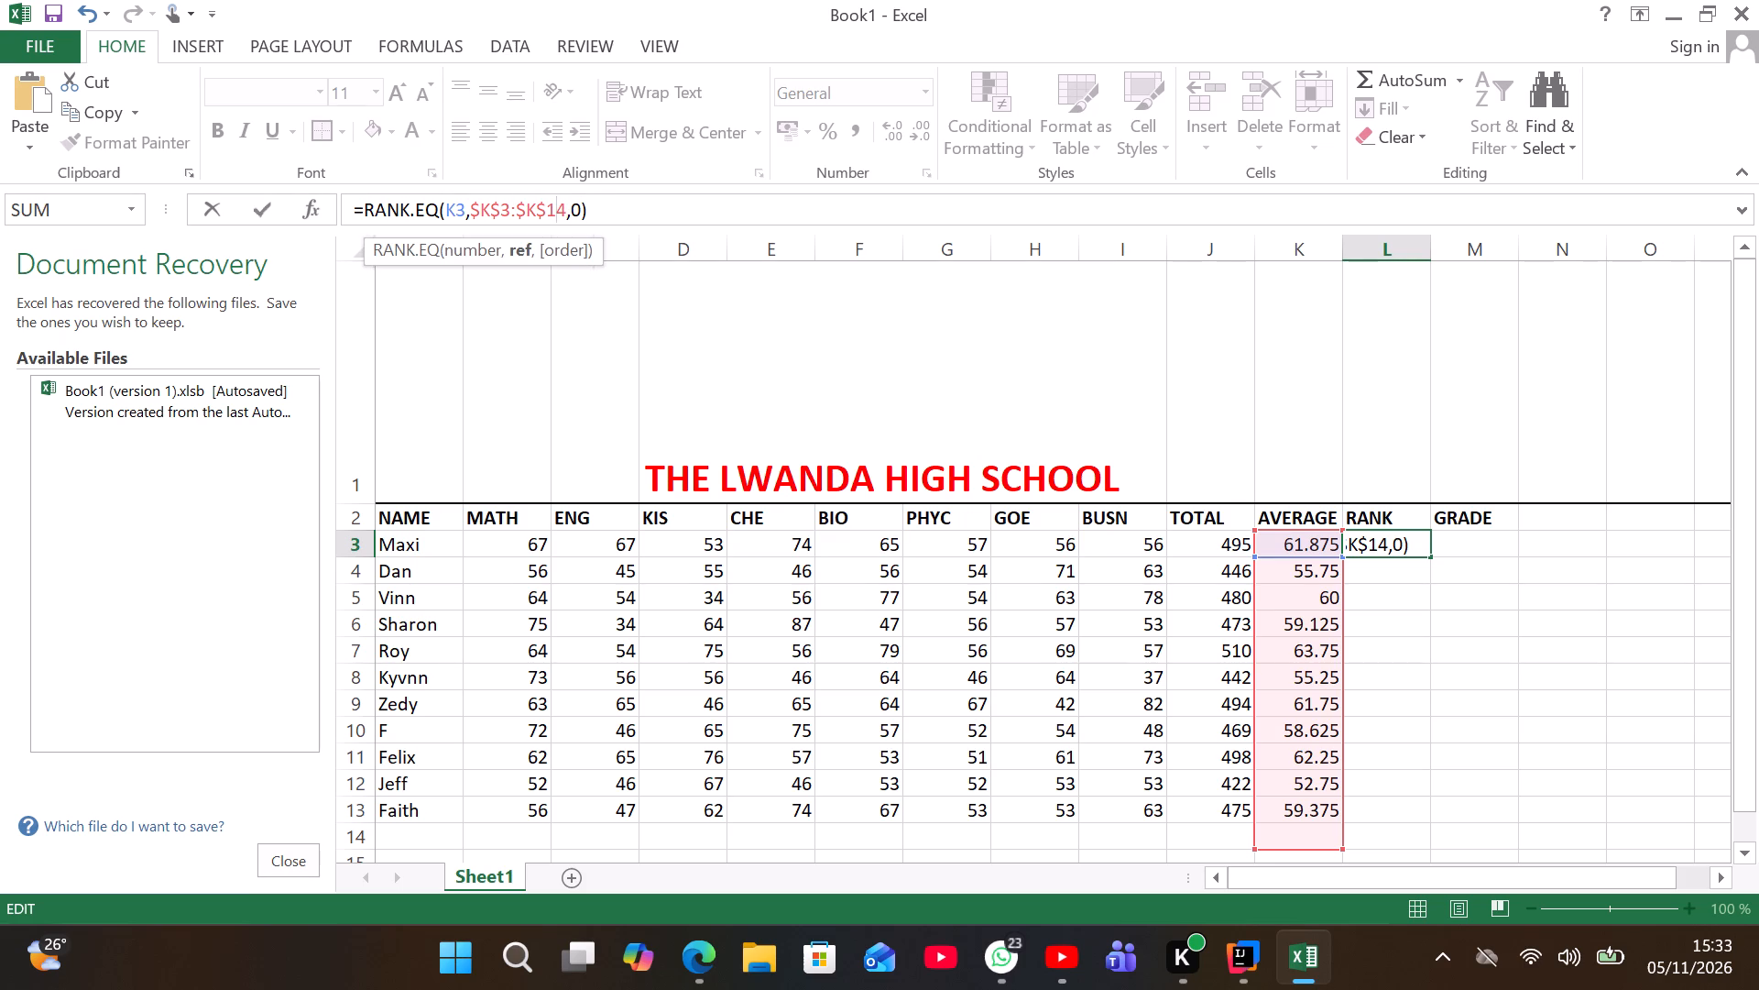
left_click(560, 209)
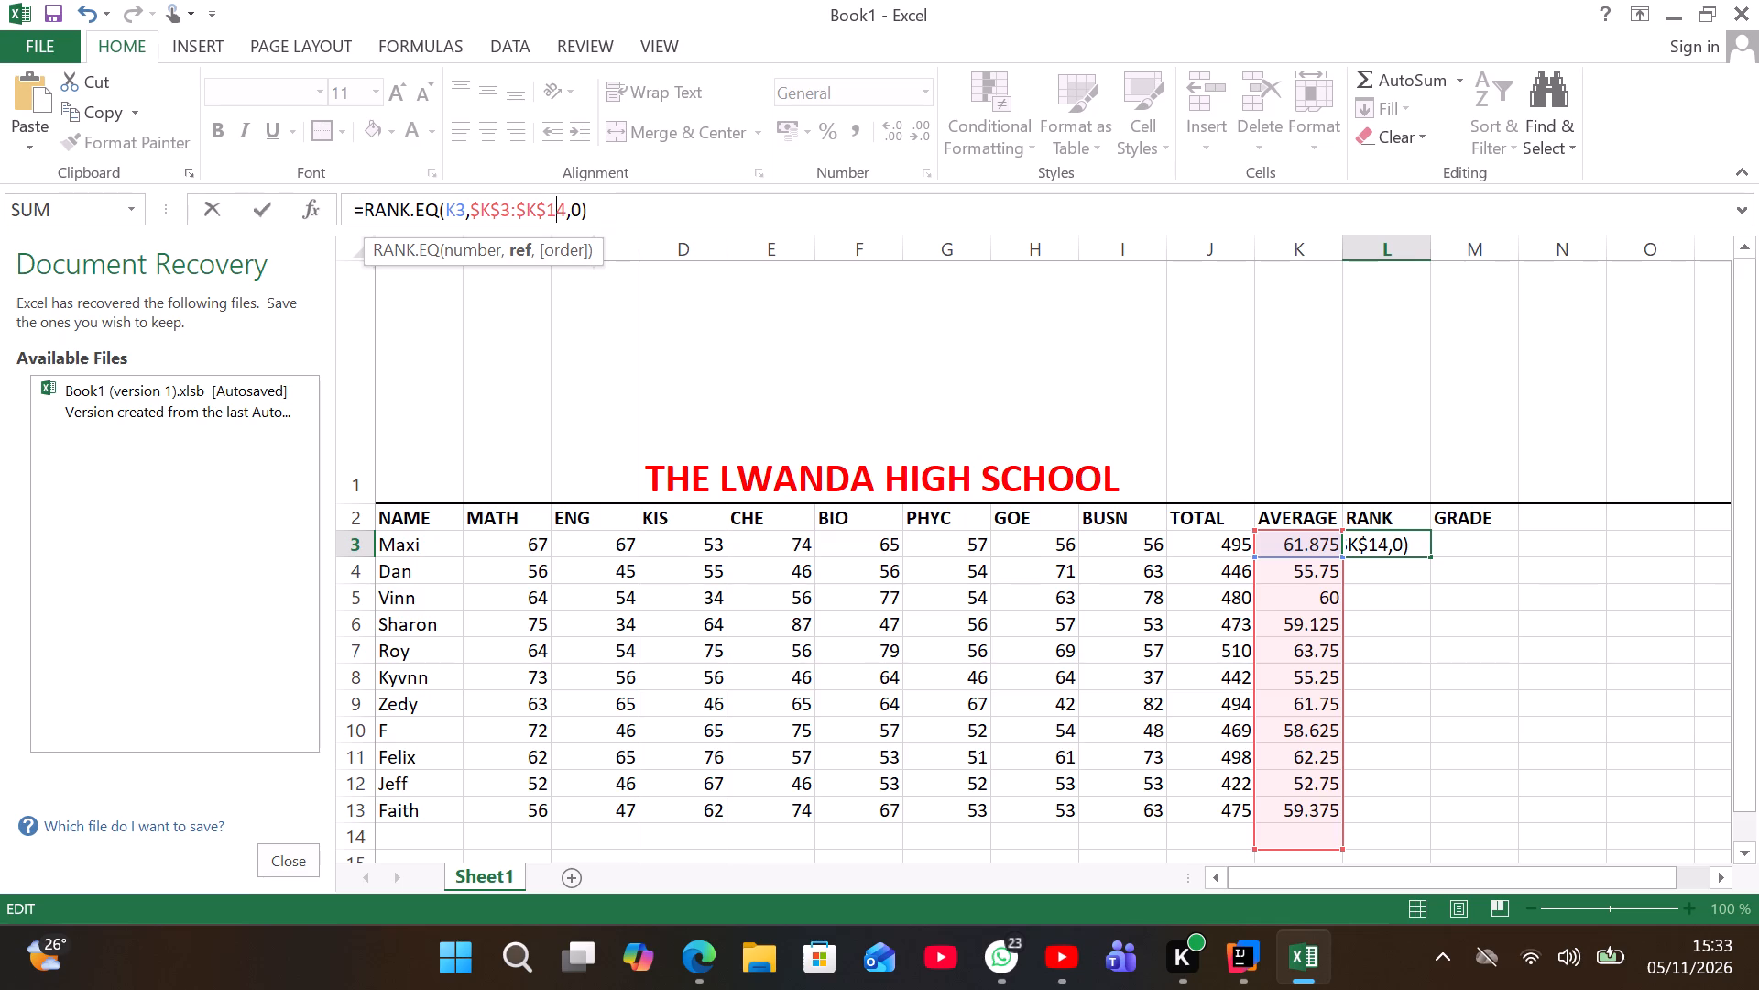
left_click(563, 209)
key("BackSpace")
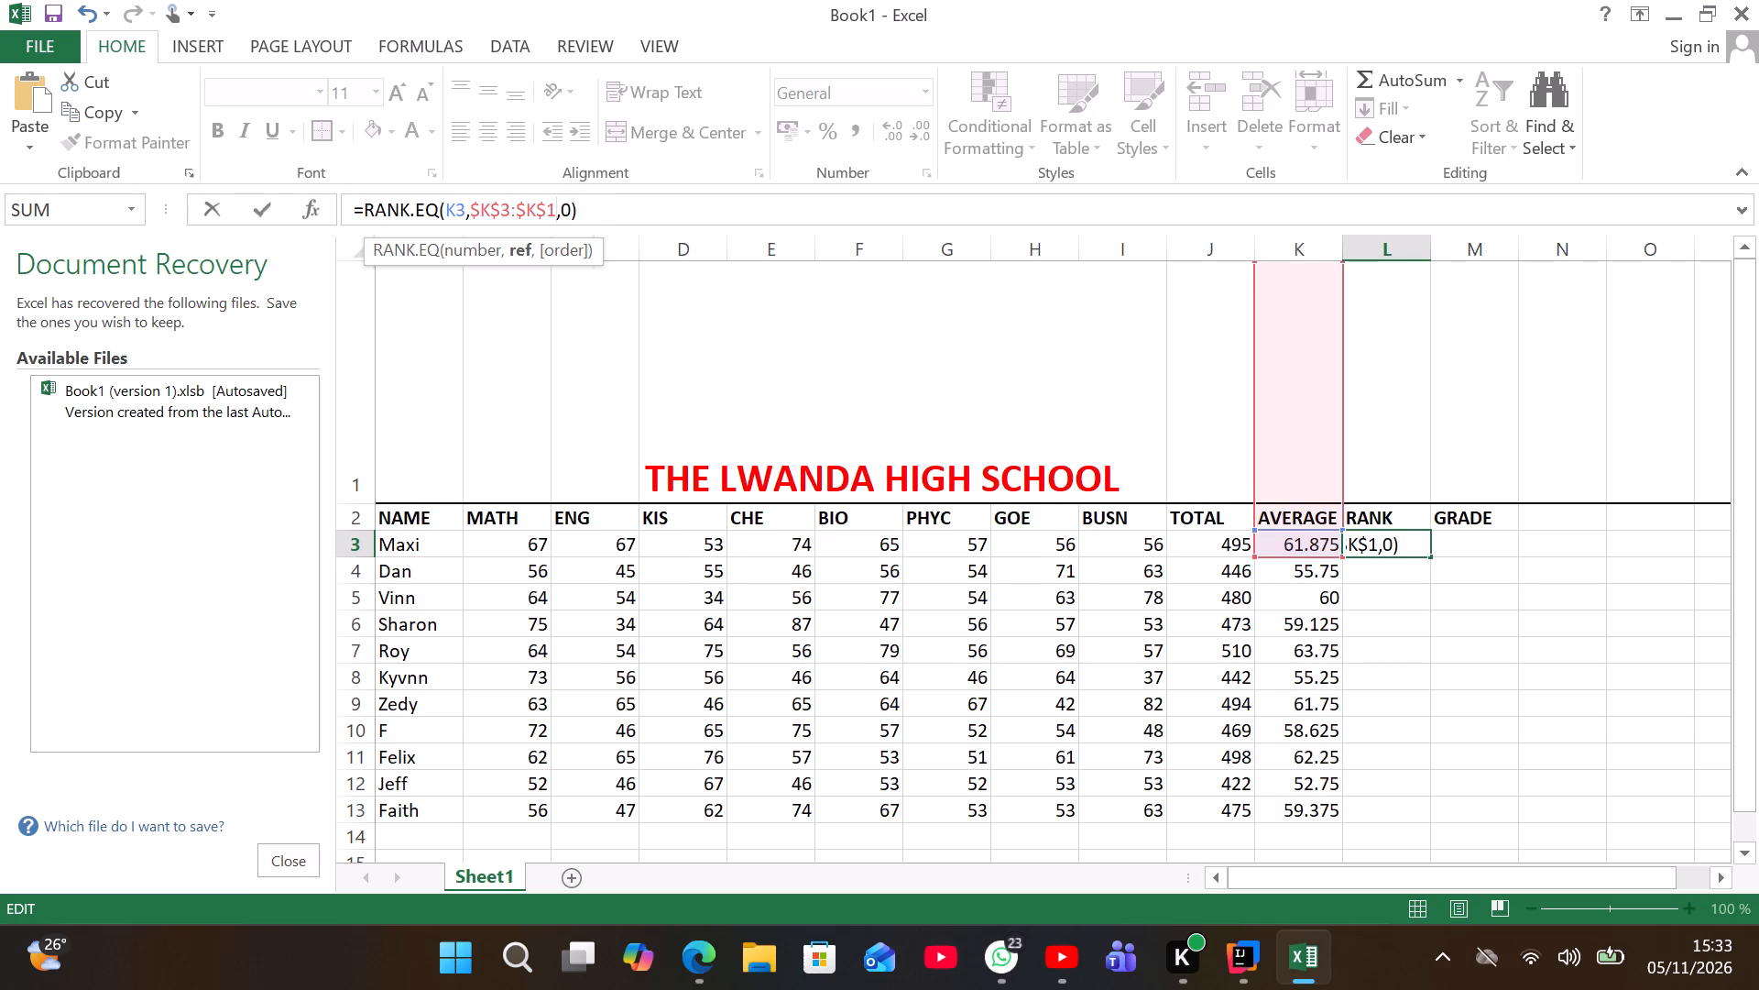
key("3")
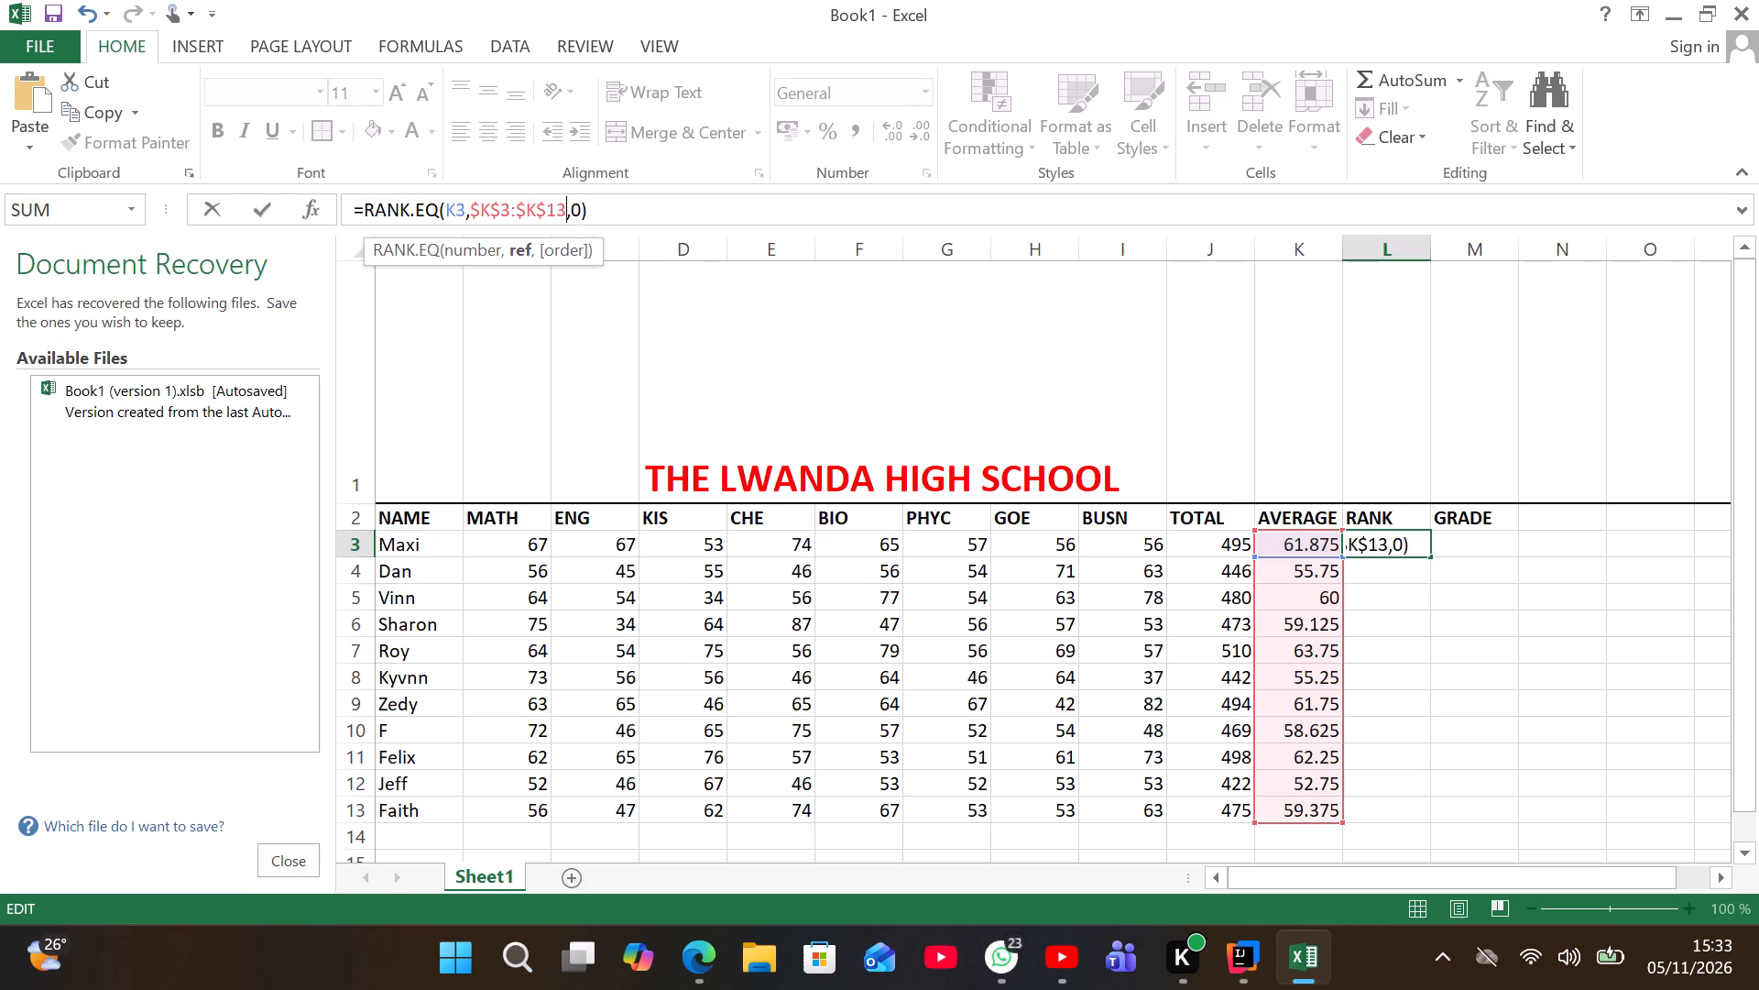
Fill the RANK formula from L3 down to L13 for all students.
left_click_drag(1434, 555, 1440, 676)
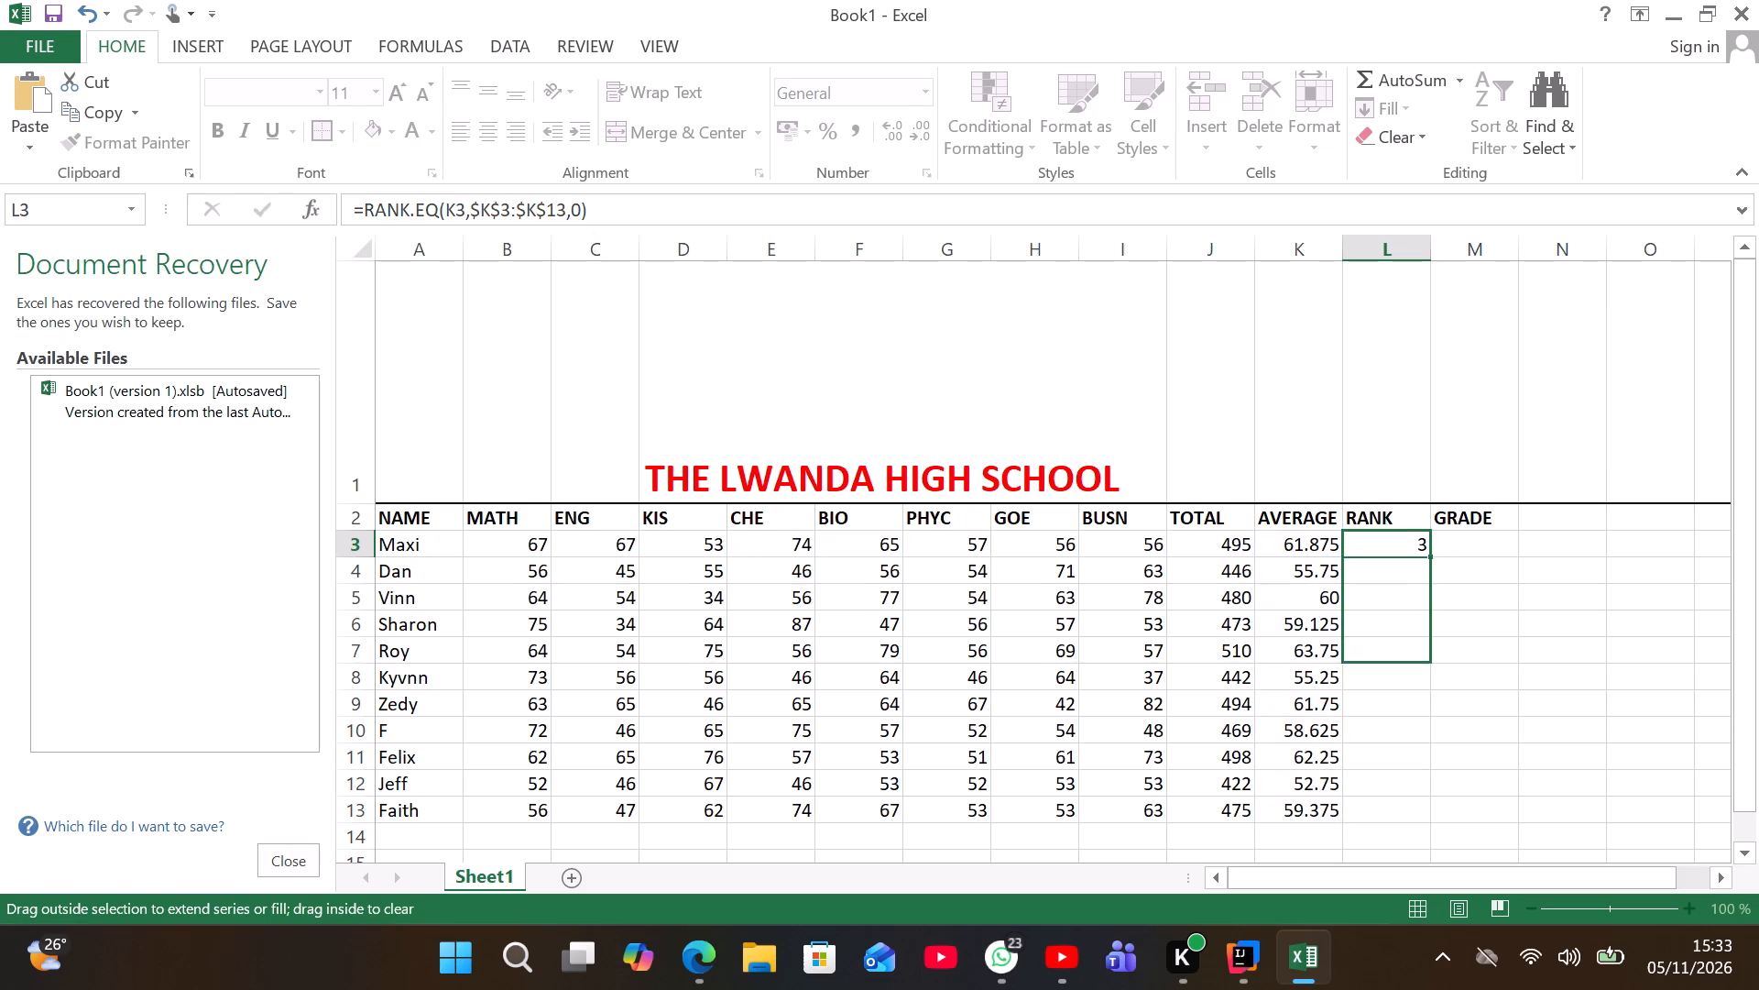
left_click_drag(1440, 676, 1455, 820)
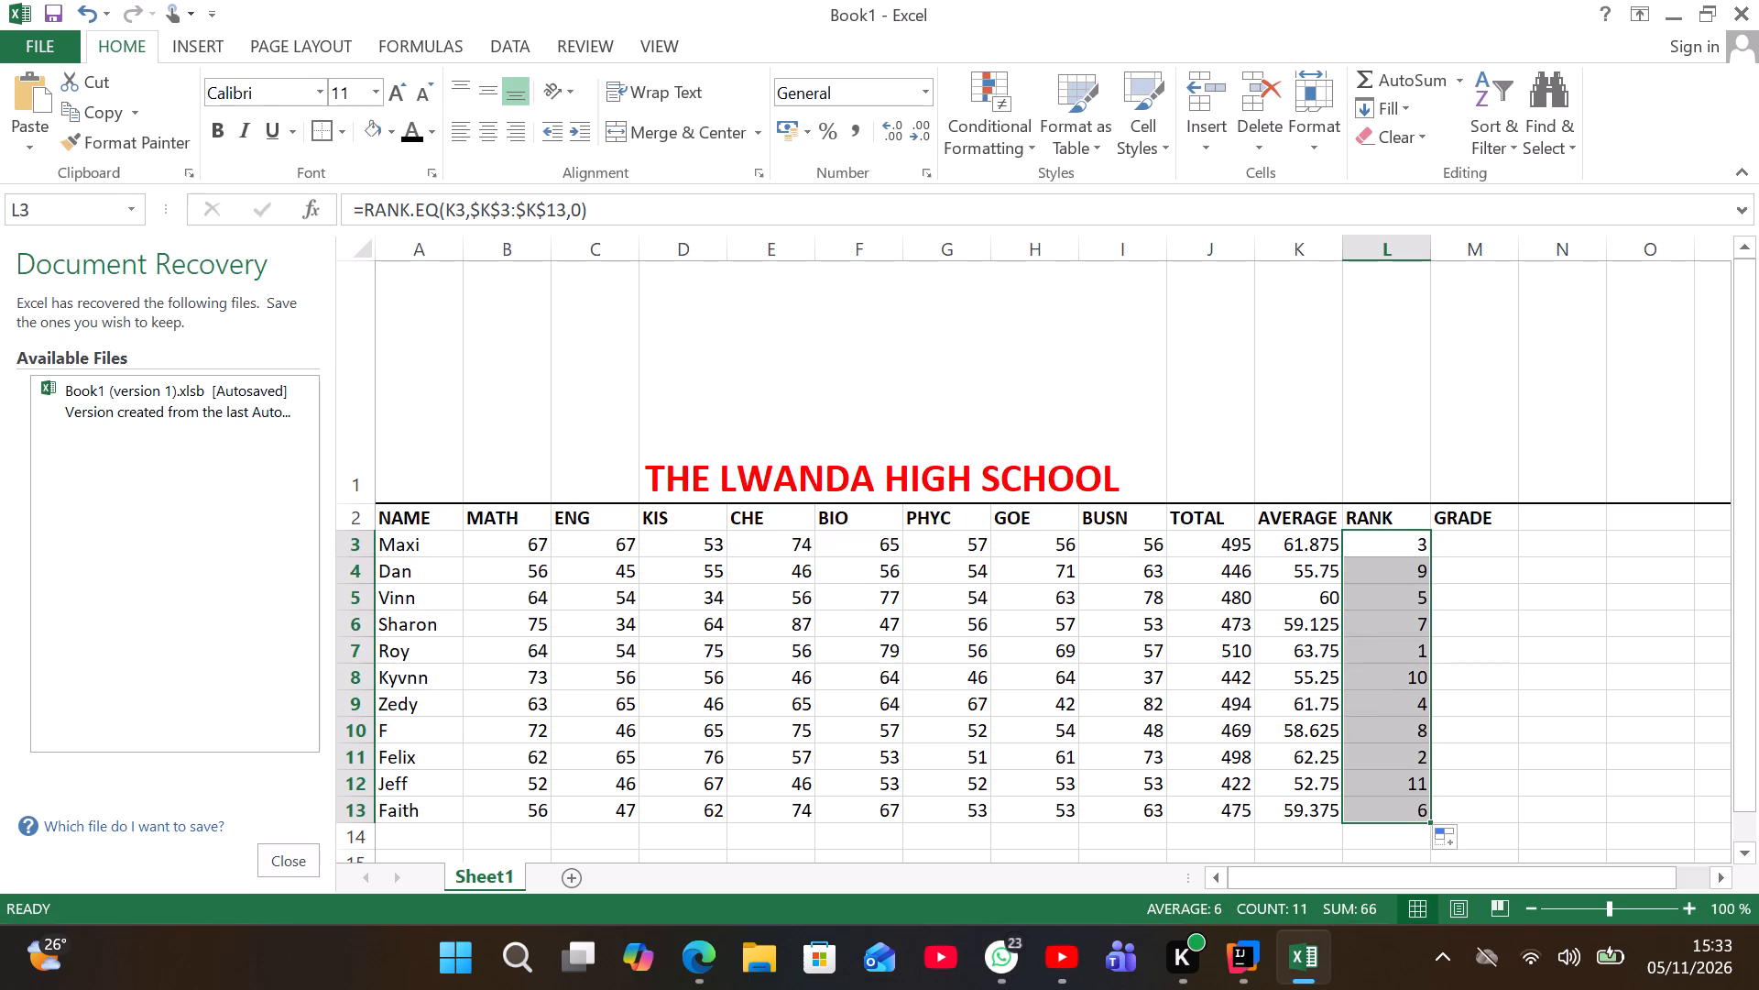
Sort the student table by the RANK column values, from smallest to largest.
left_click(1480, 770)
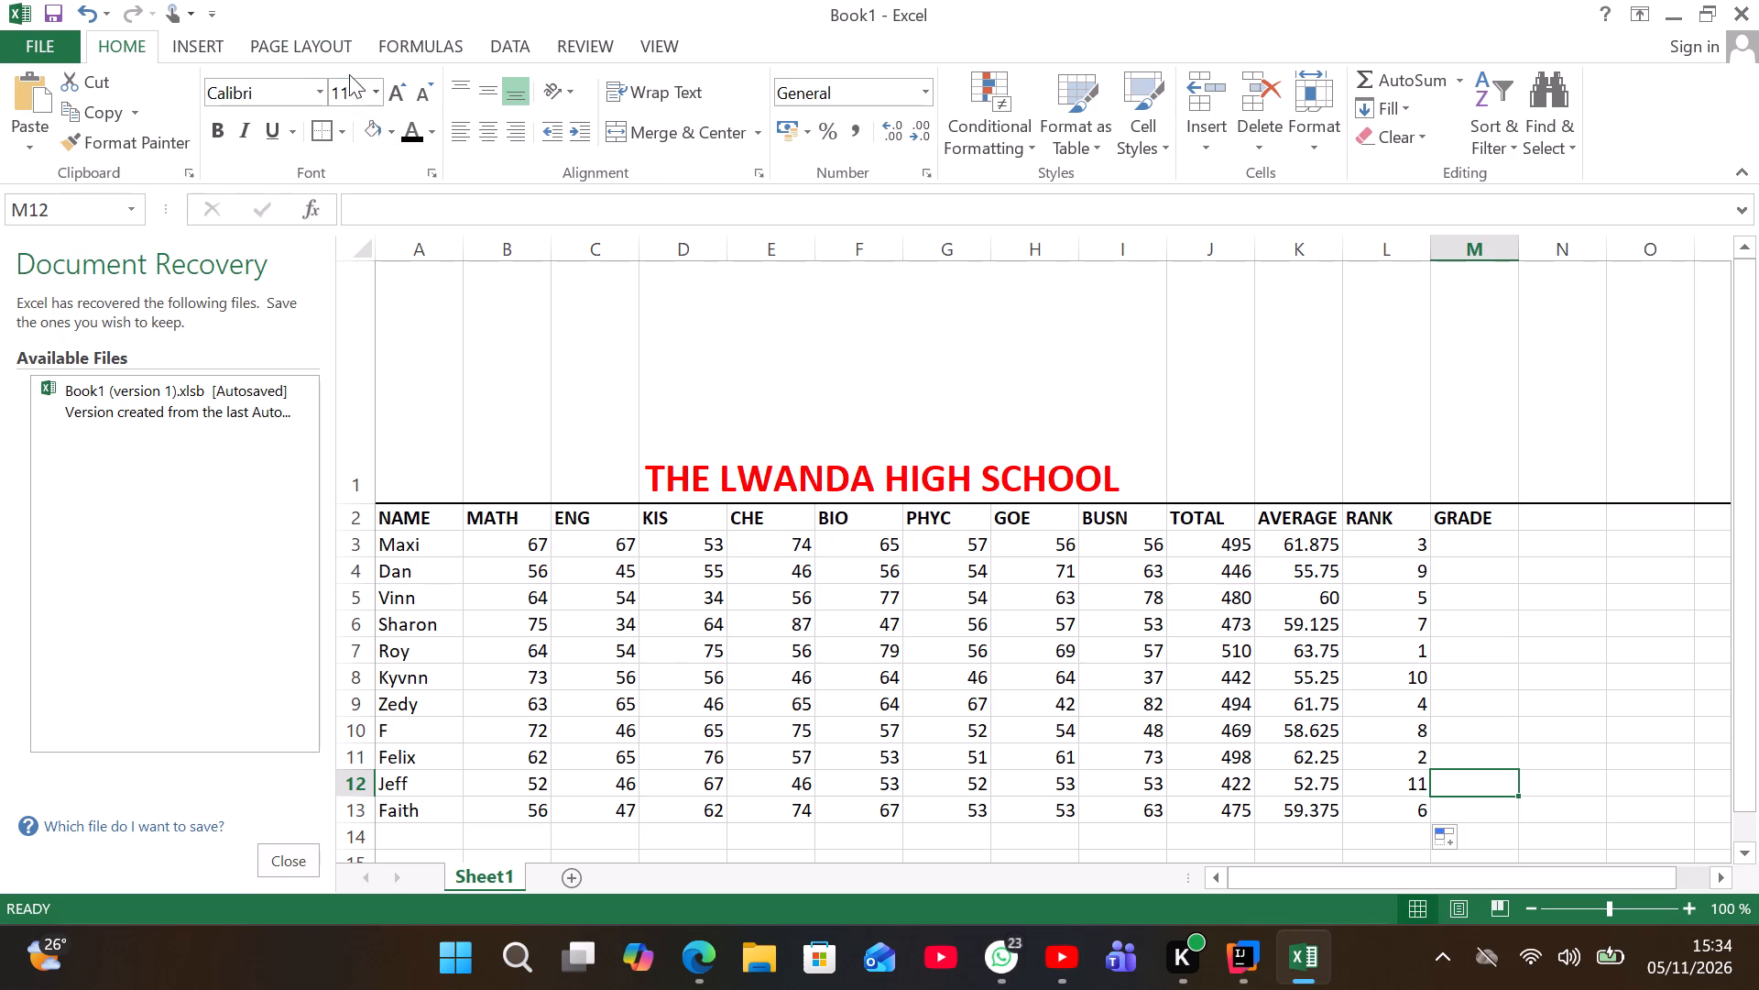
left_click(515, 30)
left_click(511, 54)
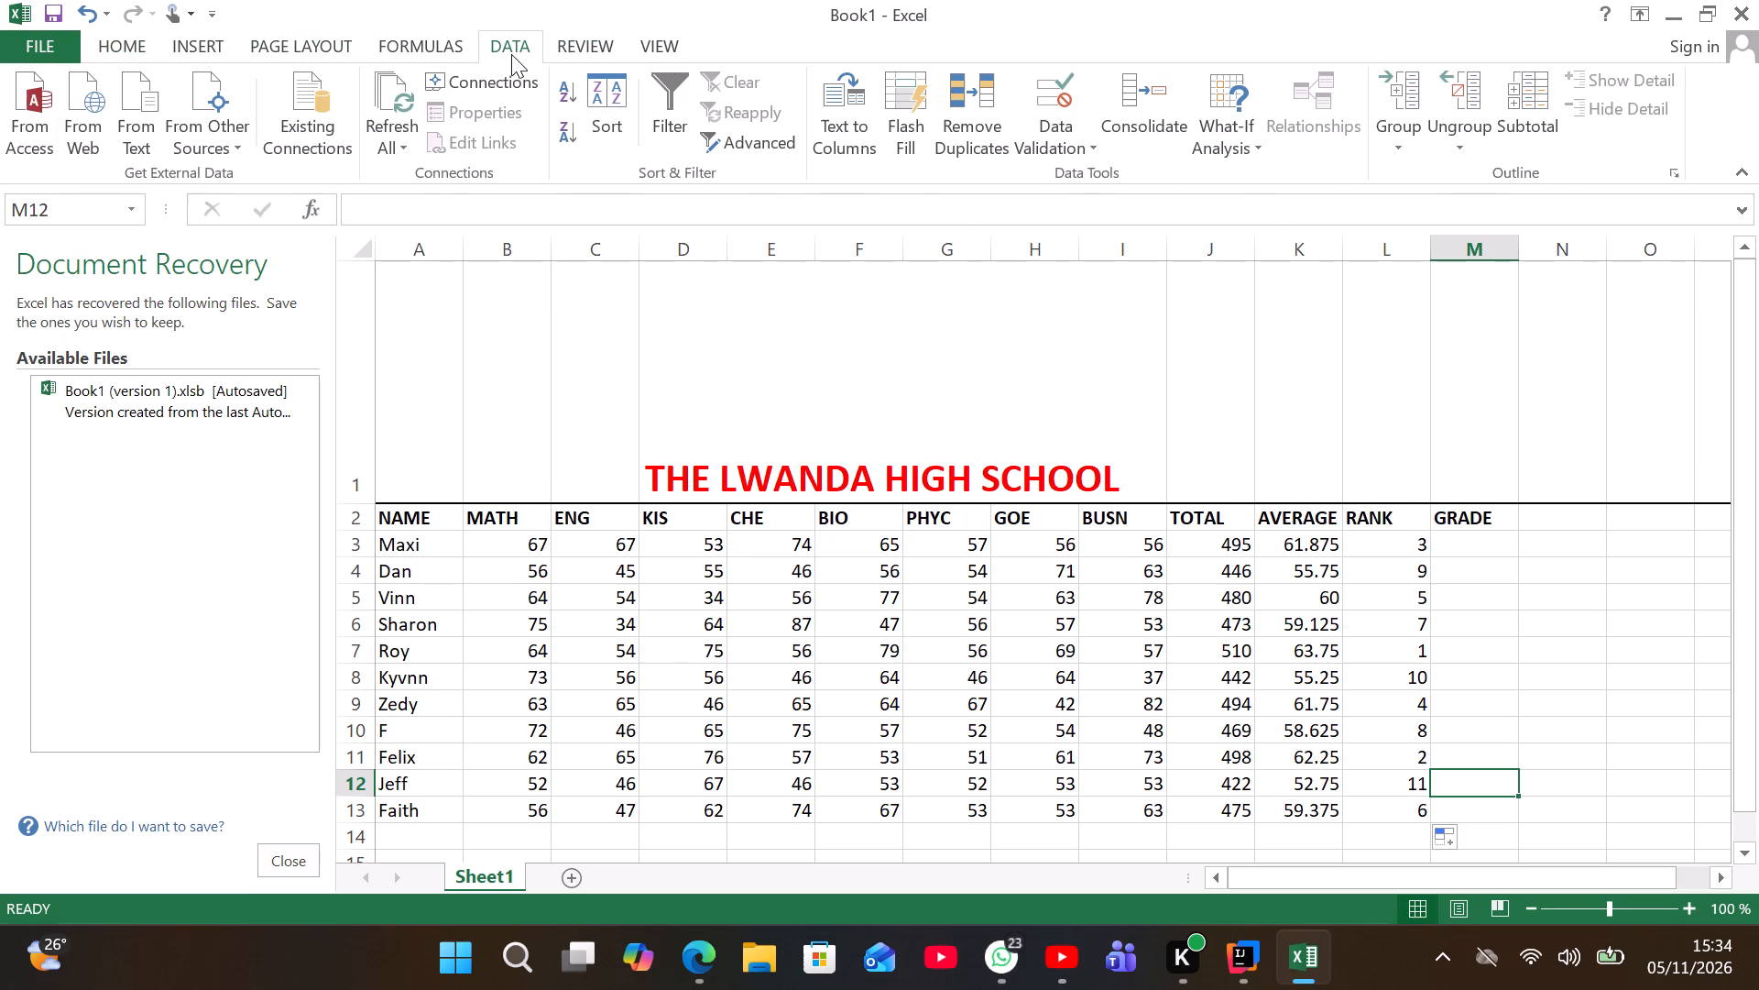
left_click(610, 141)
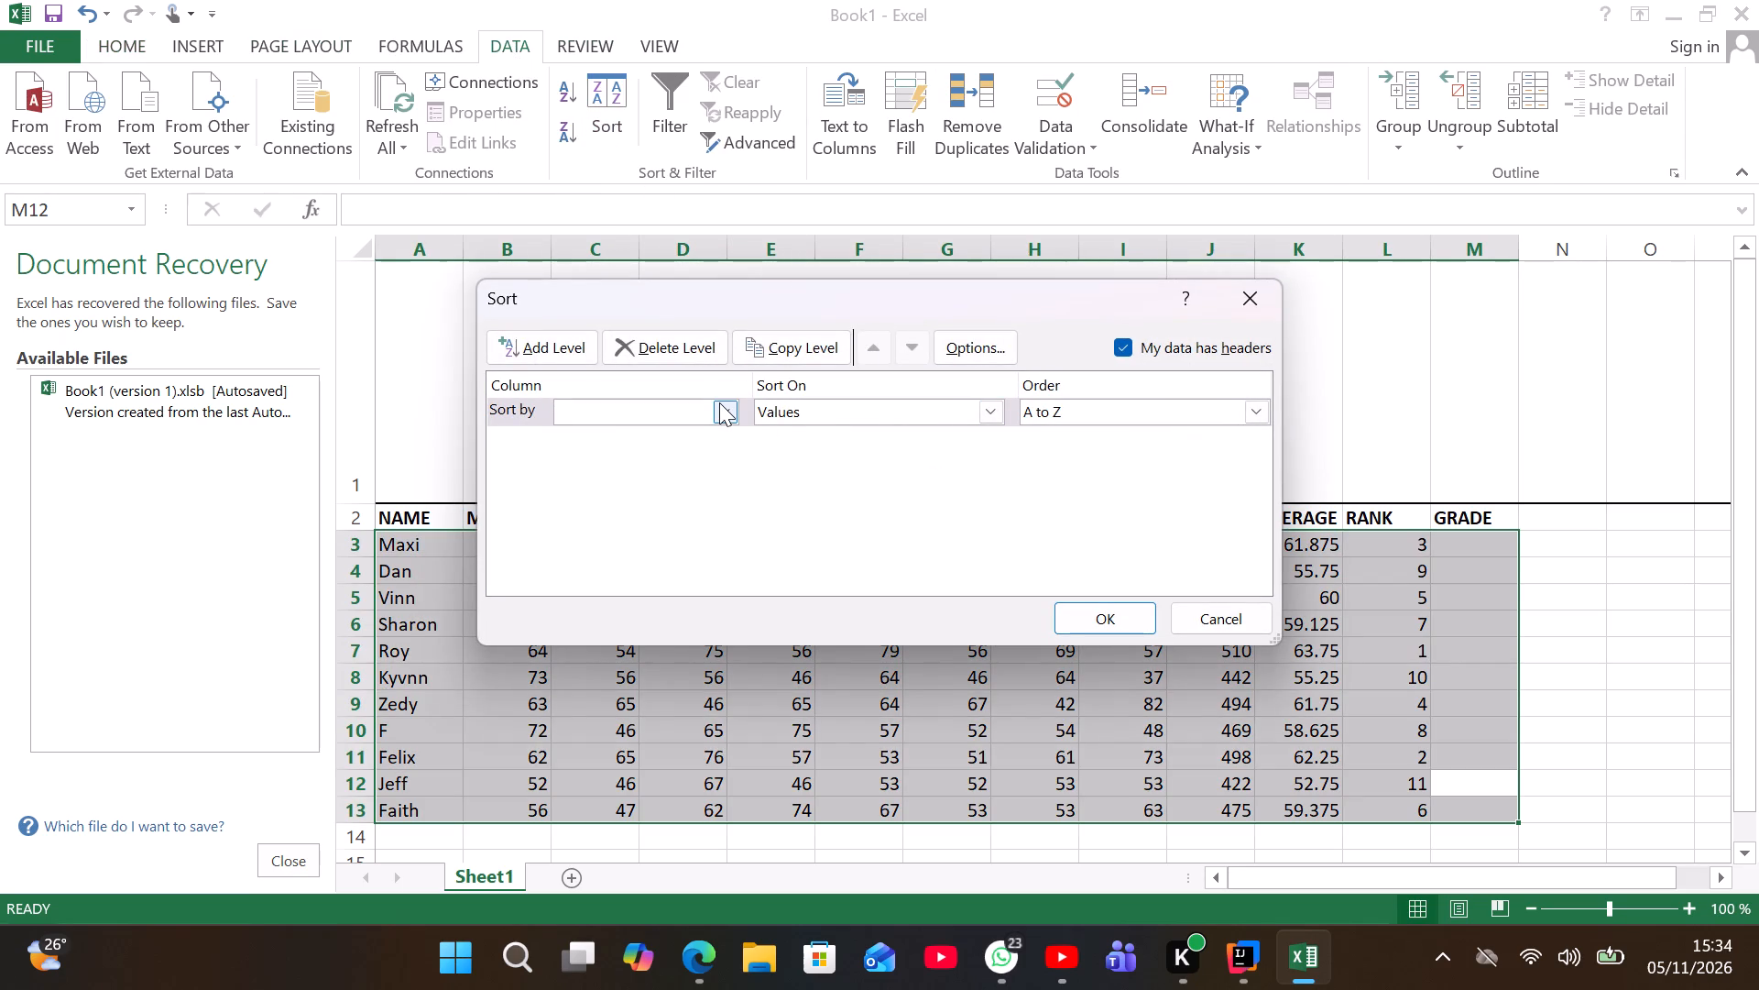
left_click(719, 402)
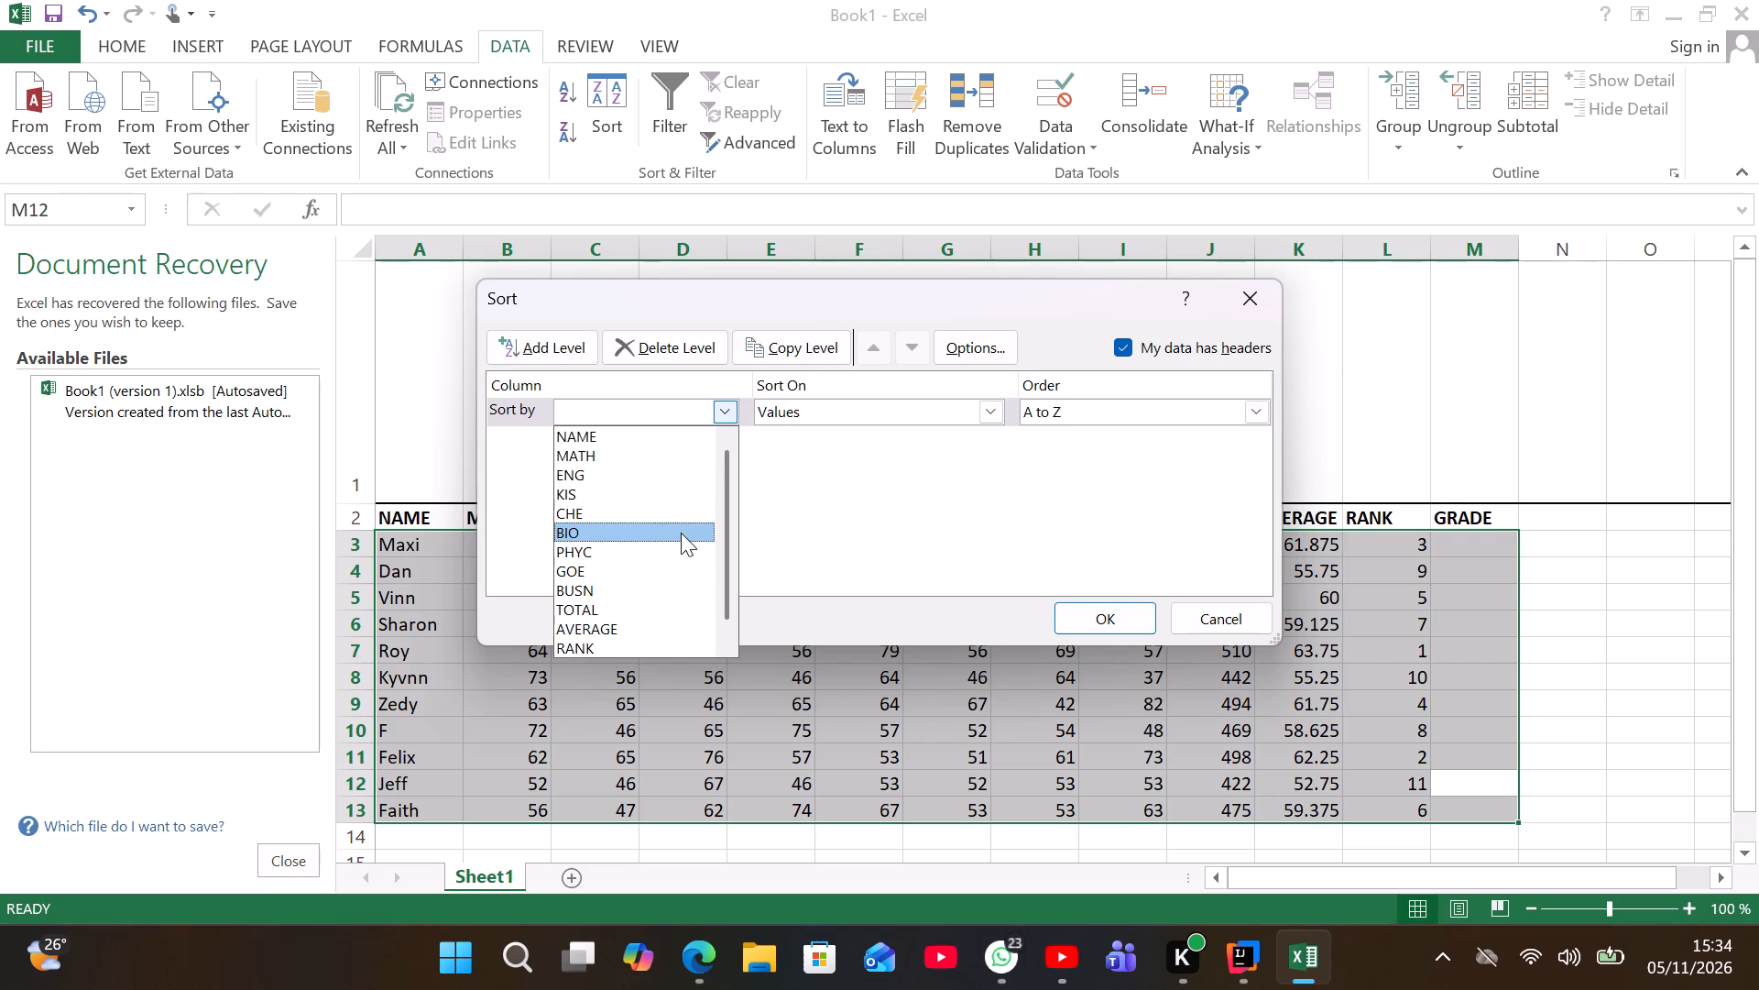
left_click(684, 653)
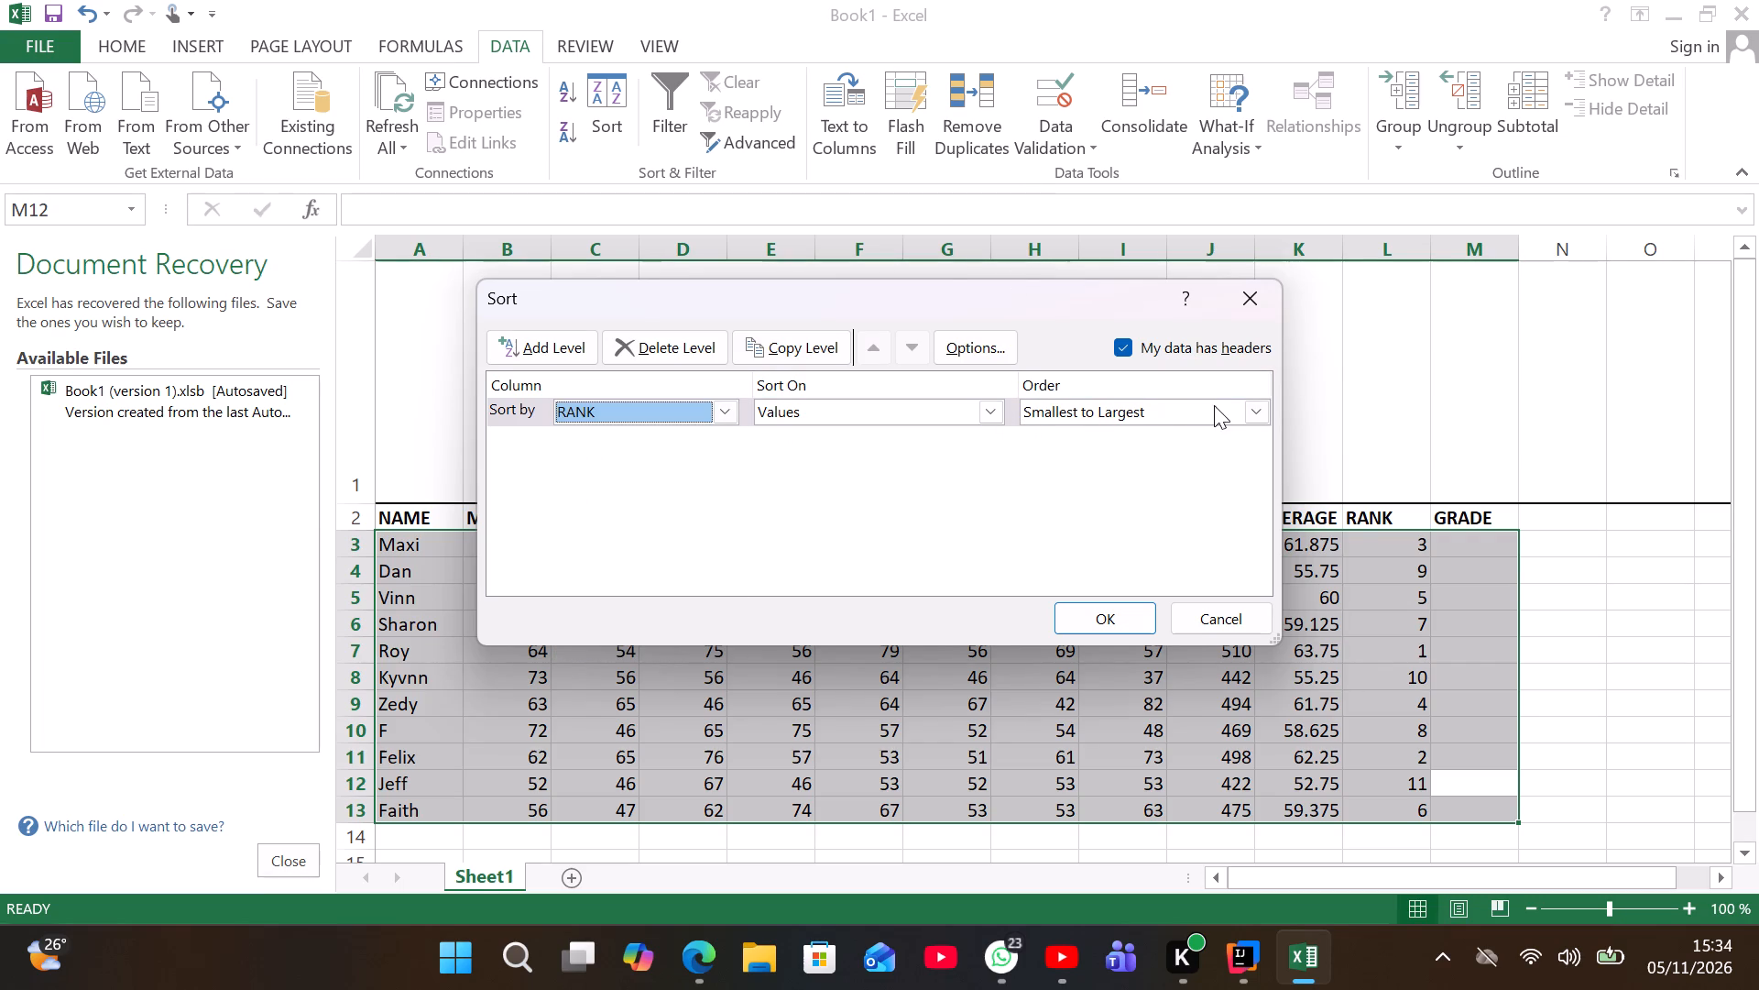
left_click(1086, 627)
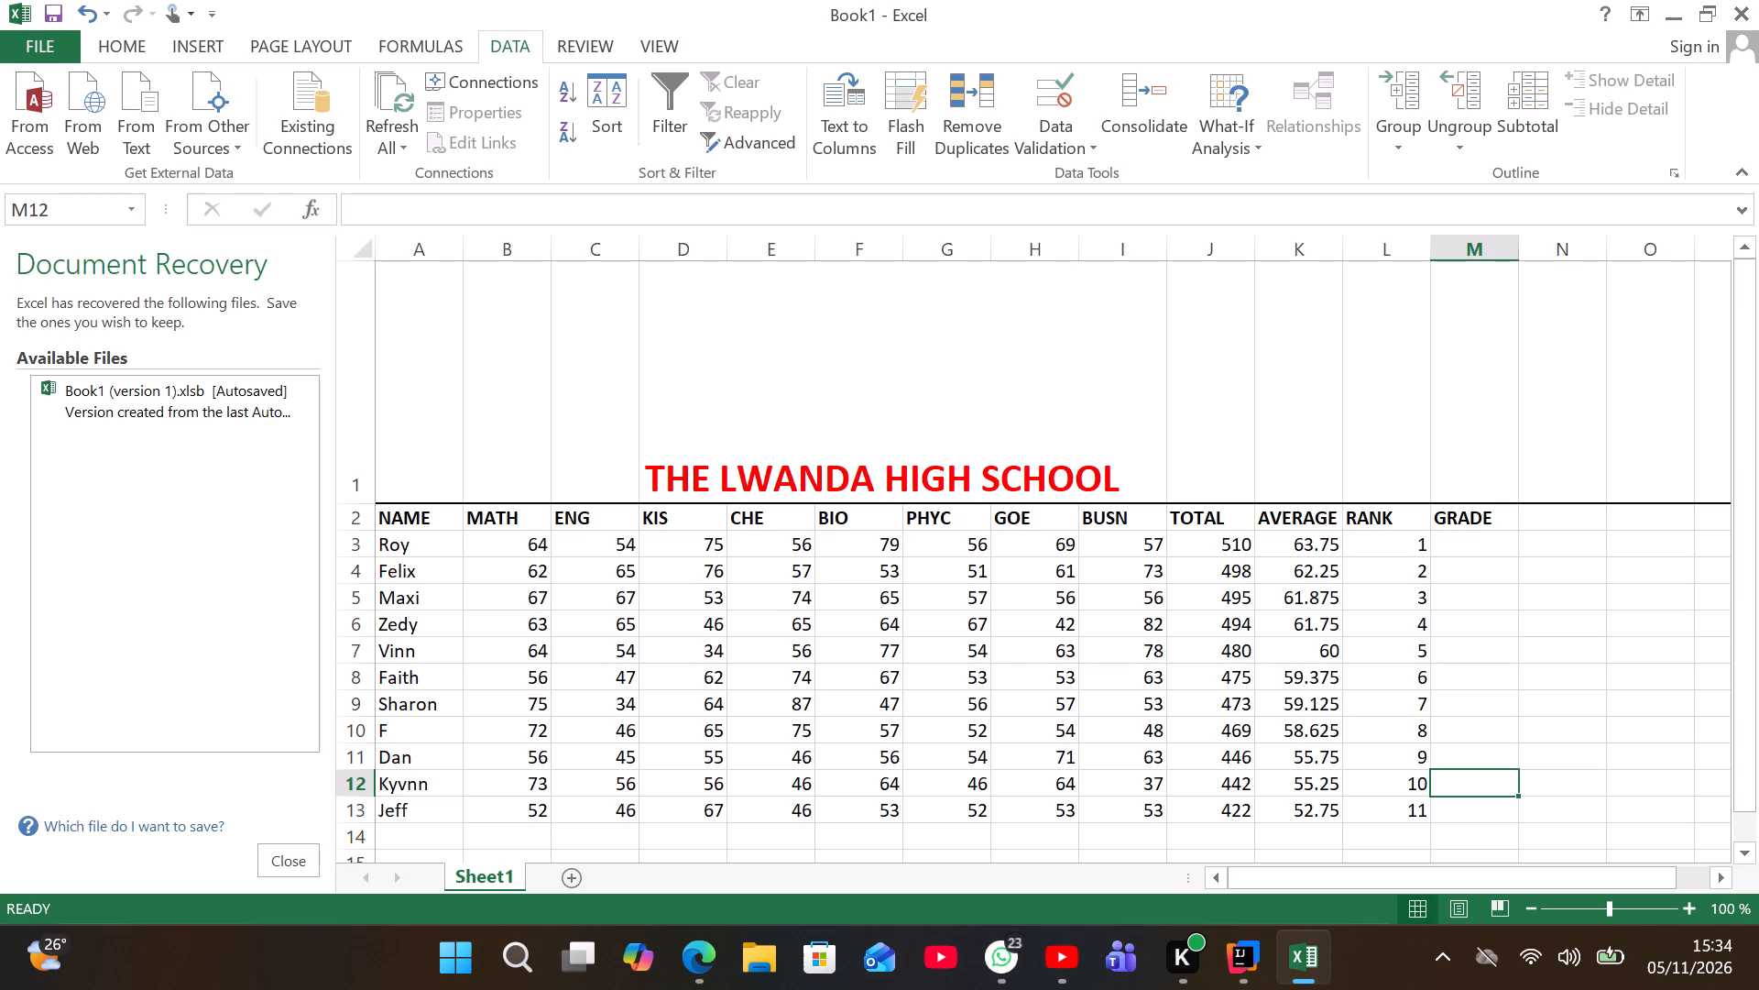
Start an IF formula in GRADE cell M3 with the logical test K3>80.
left_click(1297, 658)
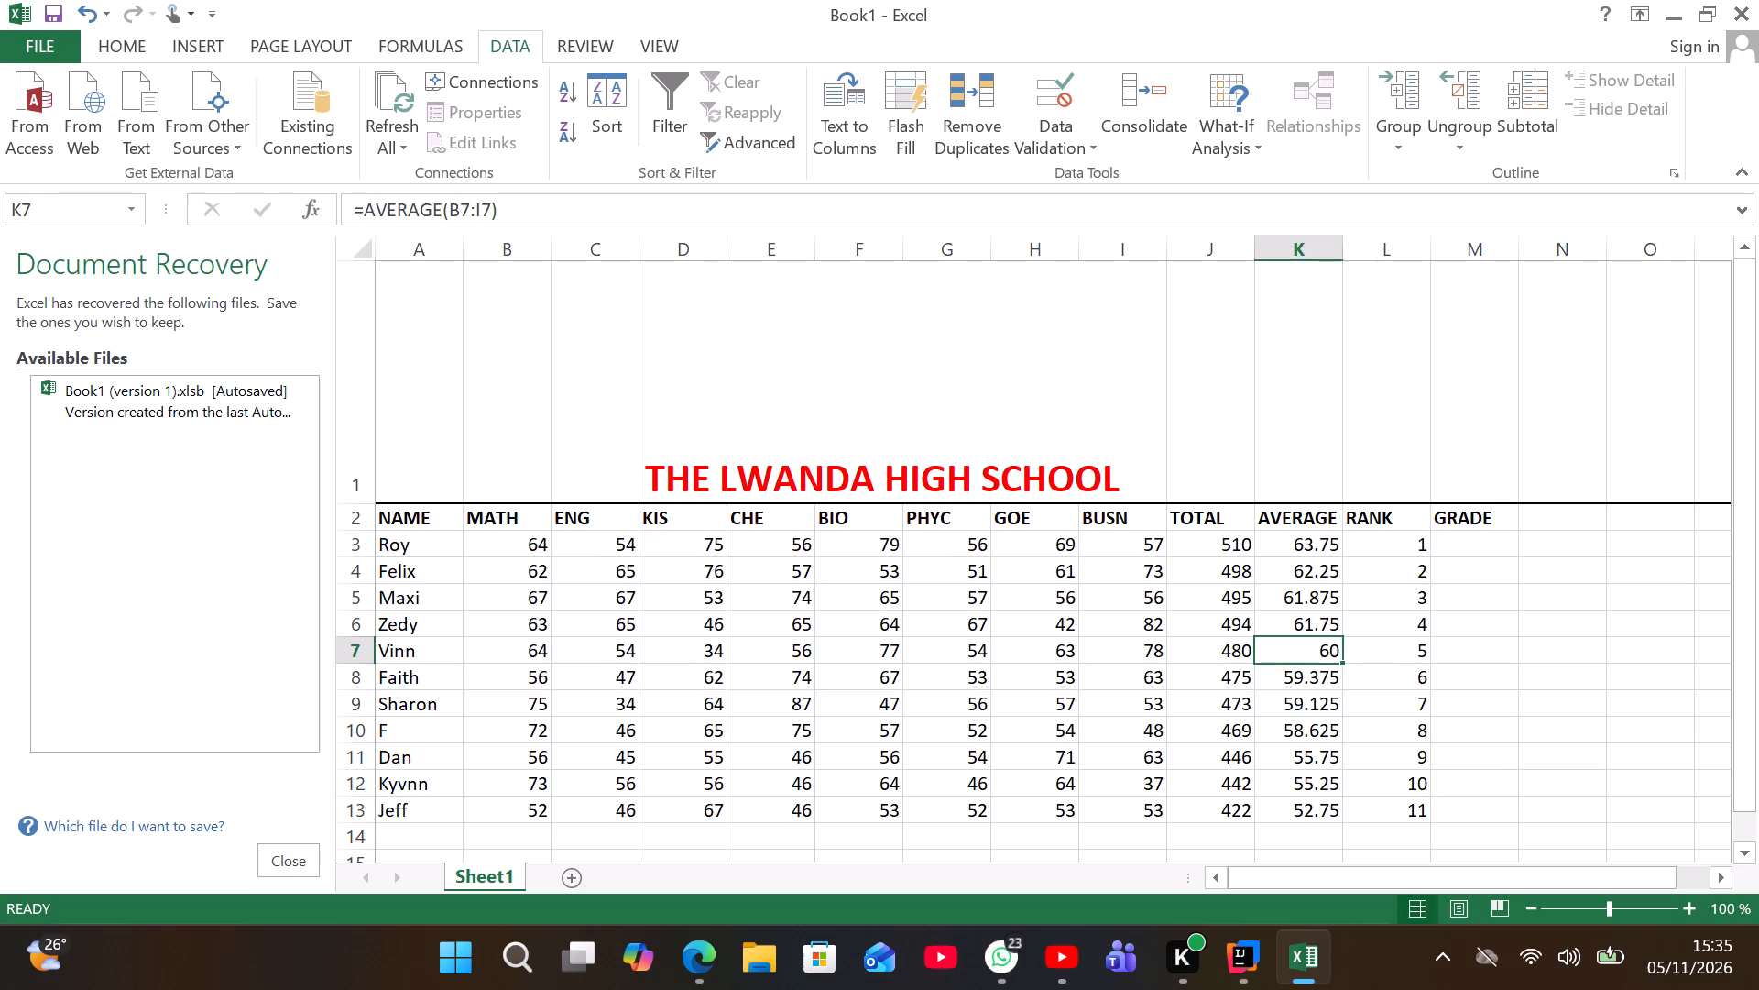
left_click(1473, 556)
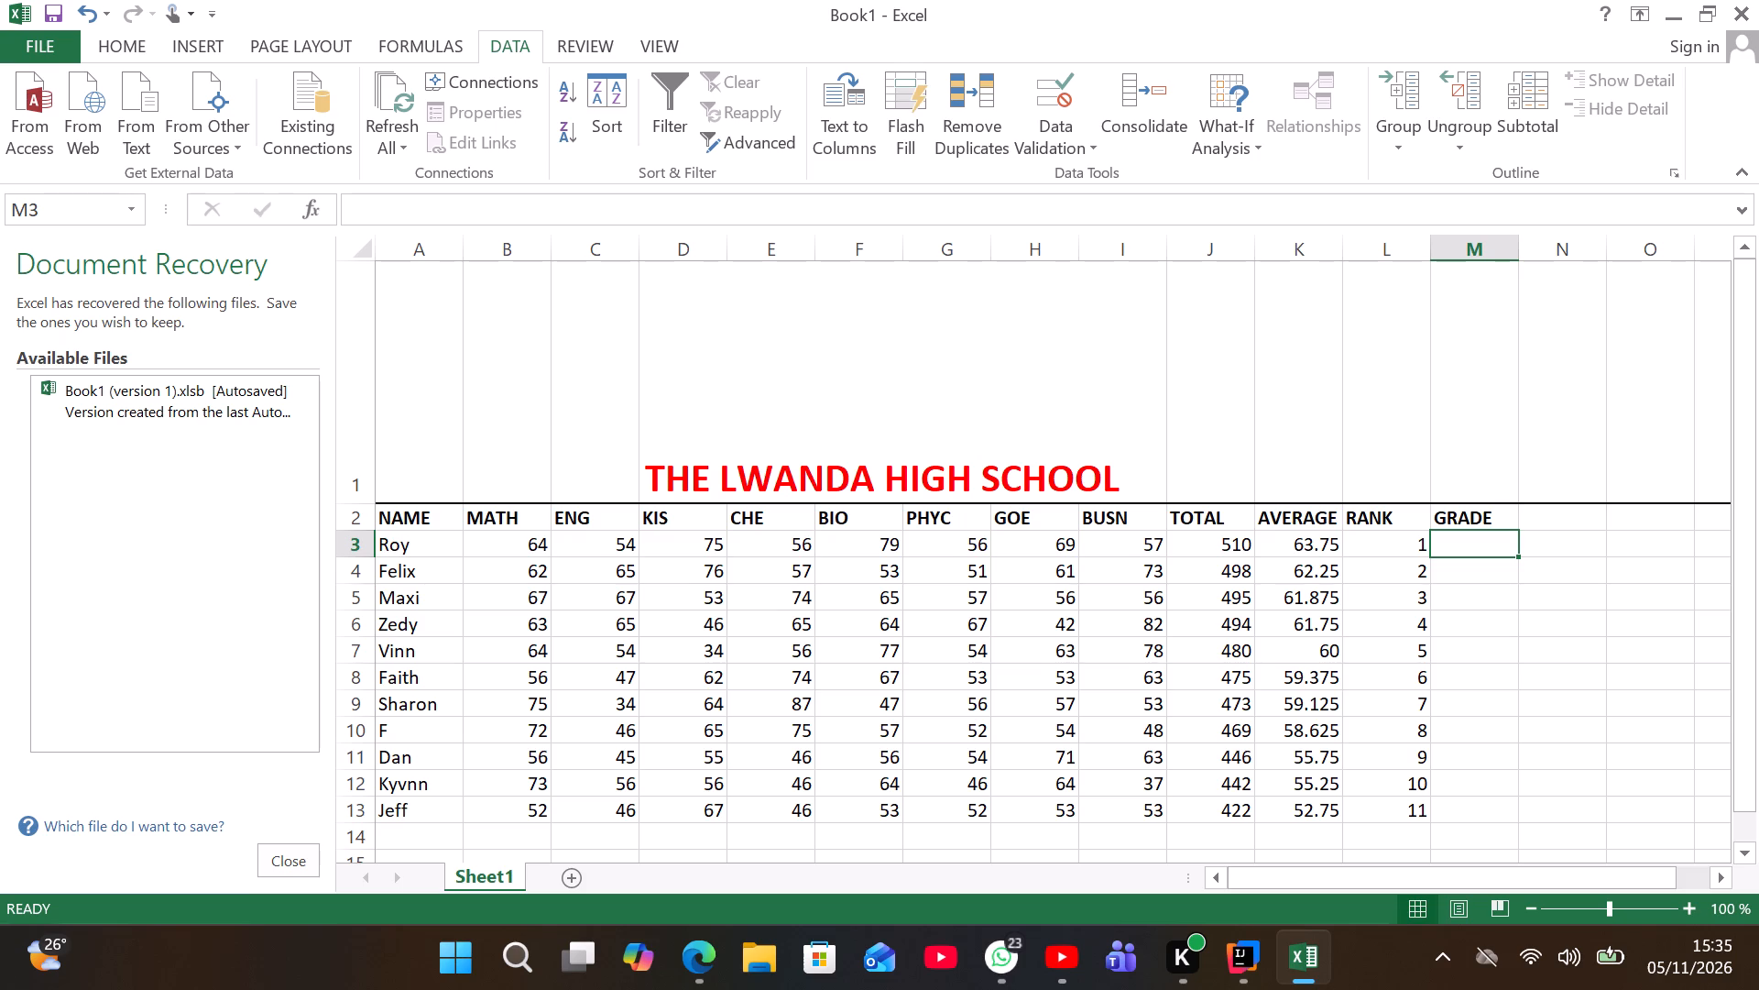
scroll(1473, 556, "down", 2)
scroll(1482, 598, "up", 1)
scroll(1418, 771, "down", 2)
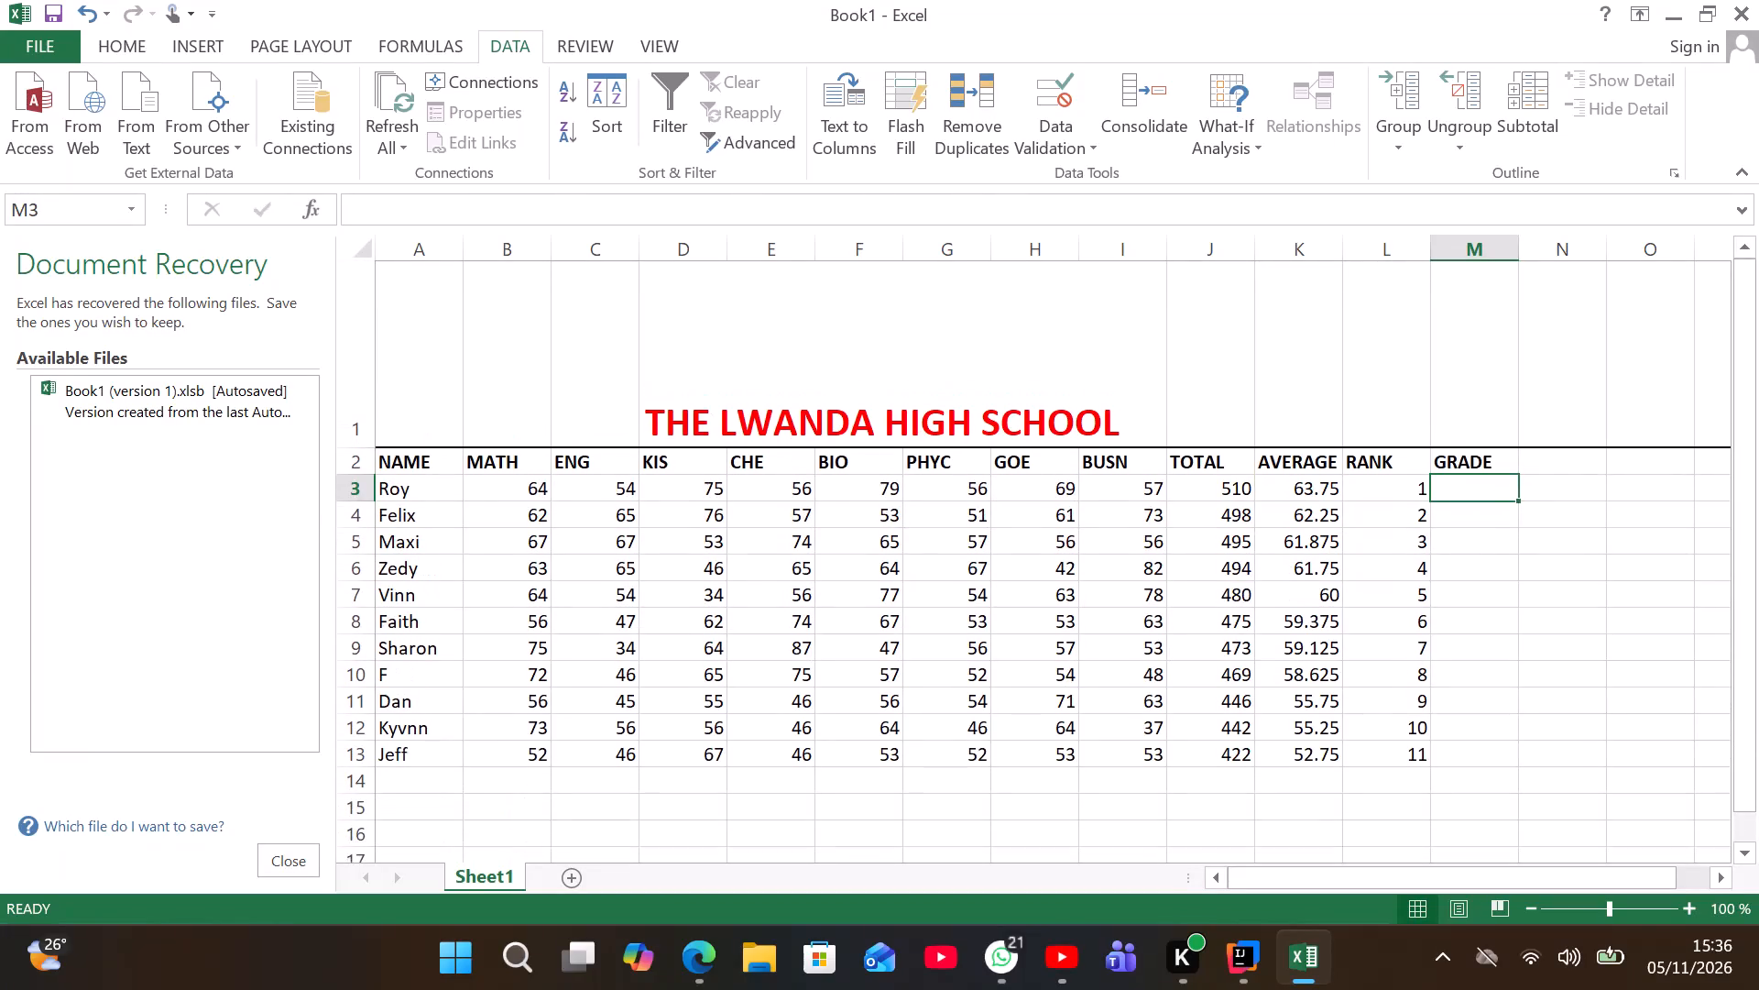
scroll(1418, 771, "down", 1)
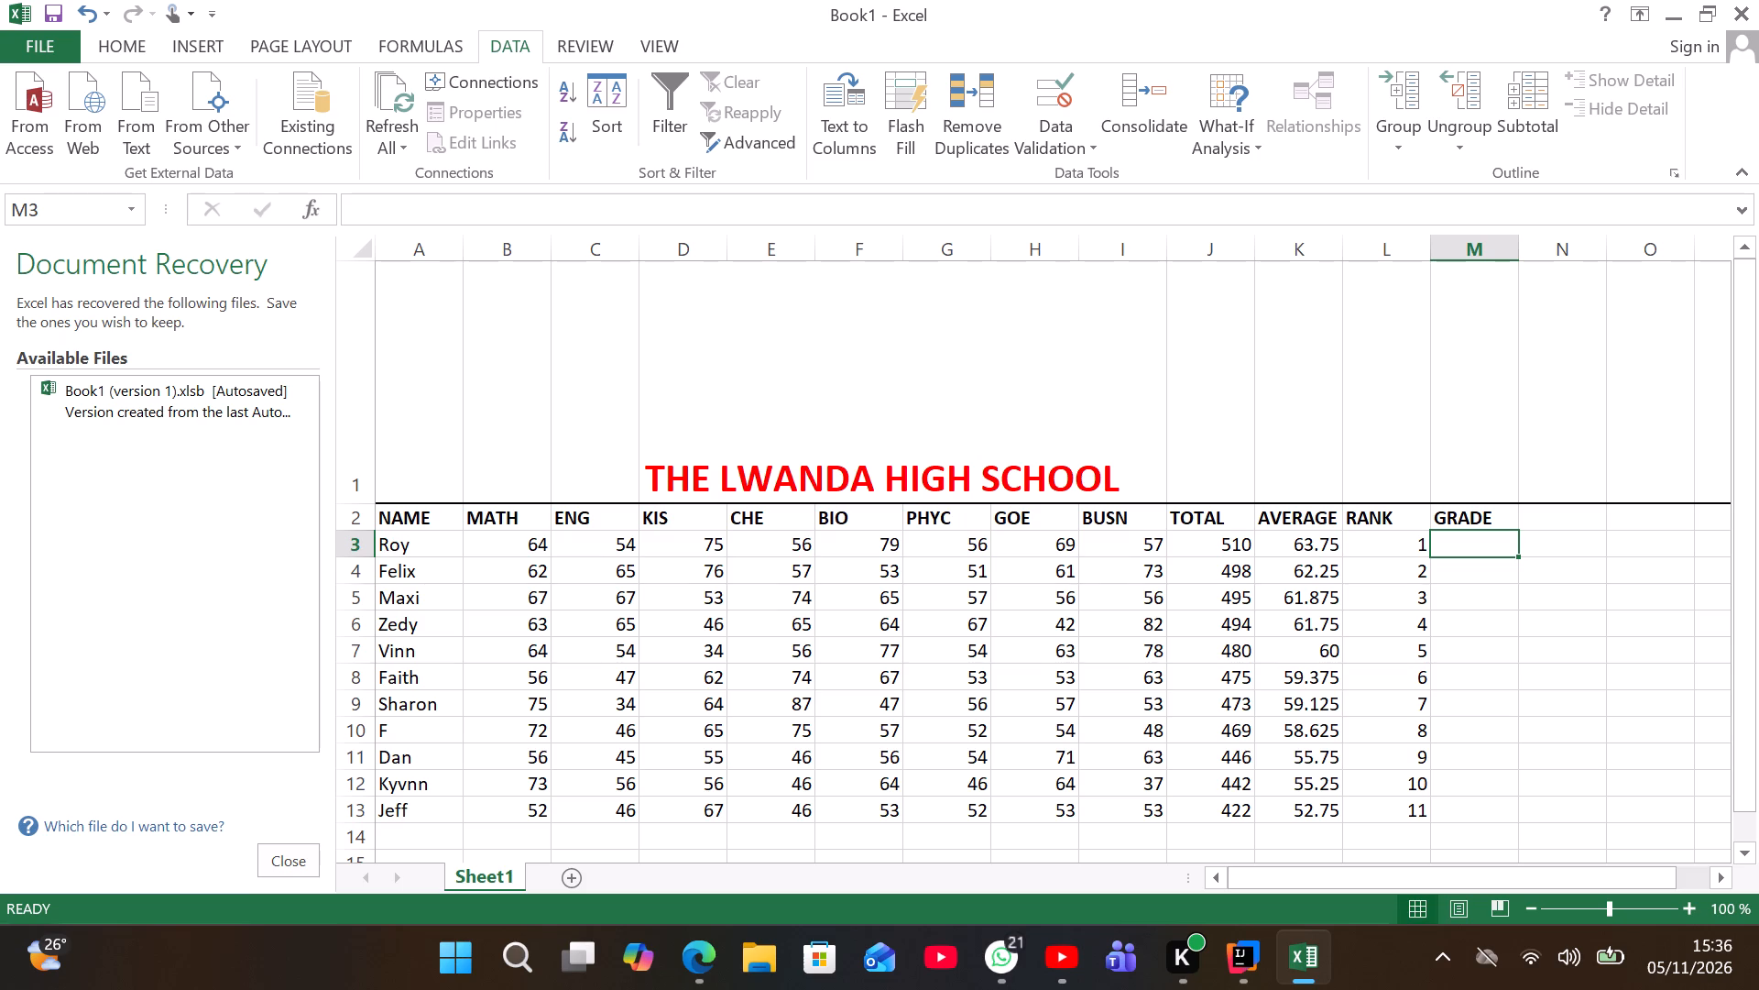
scroll(1418, 771, "down", 1)
scroll(1532, 554, "up", 1)
key("equal")
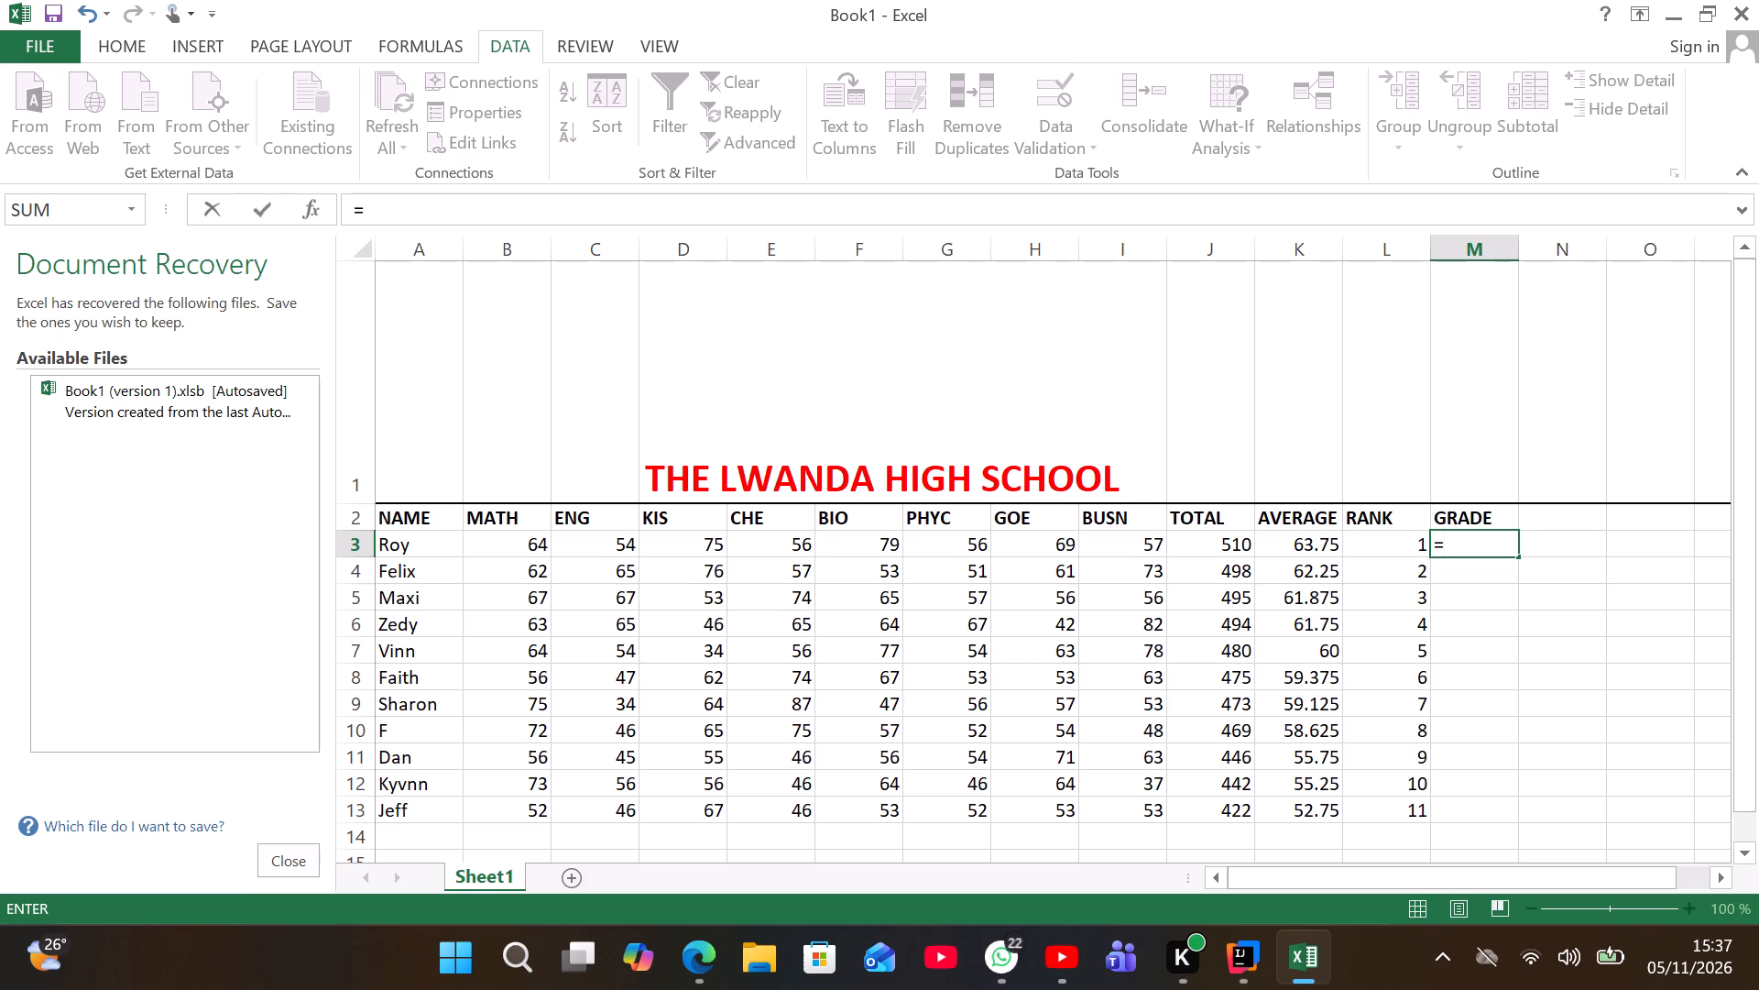
type("IF")
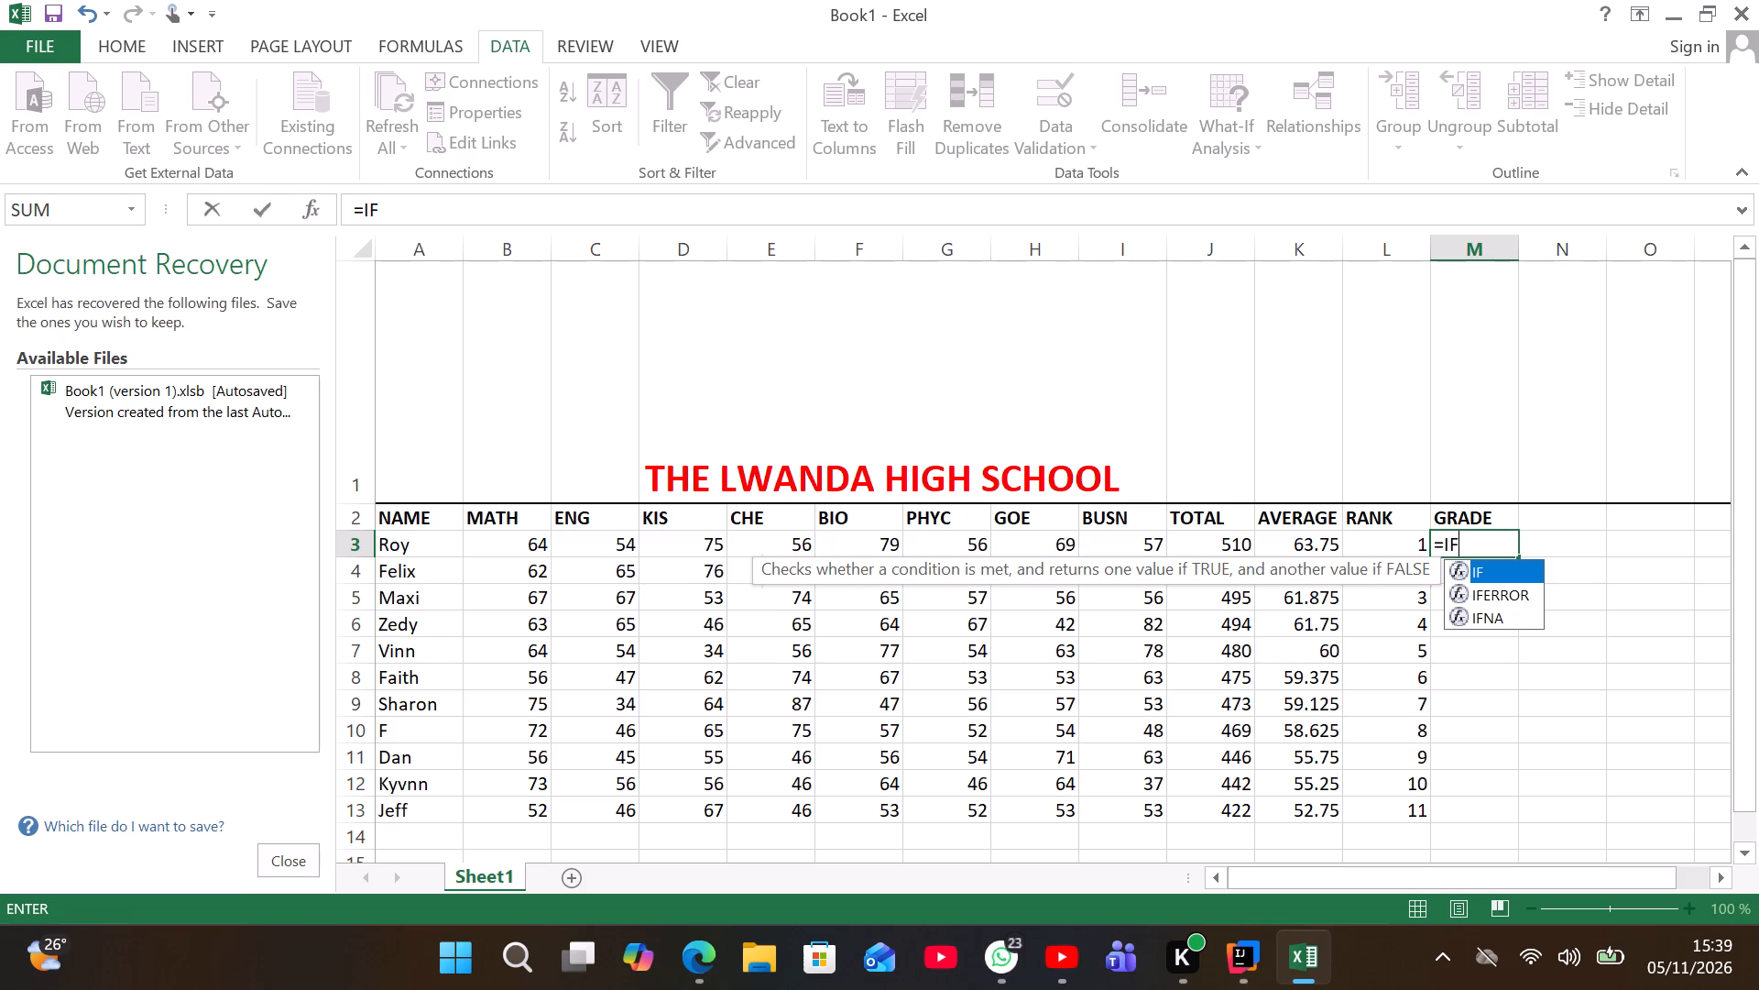
key("k")
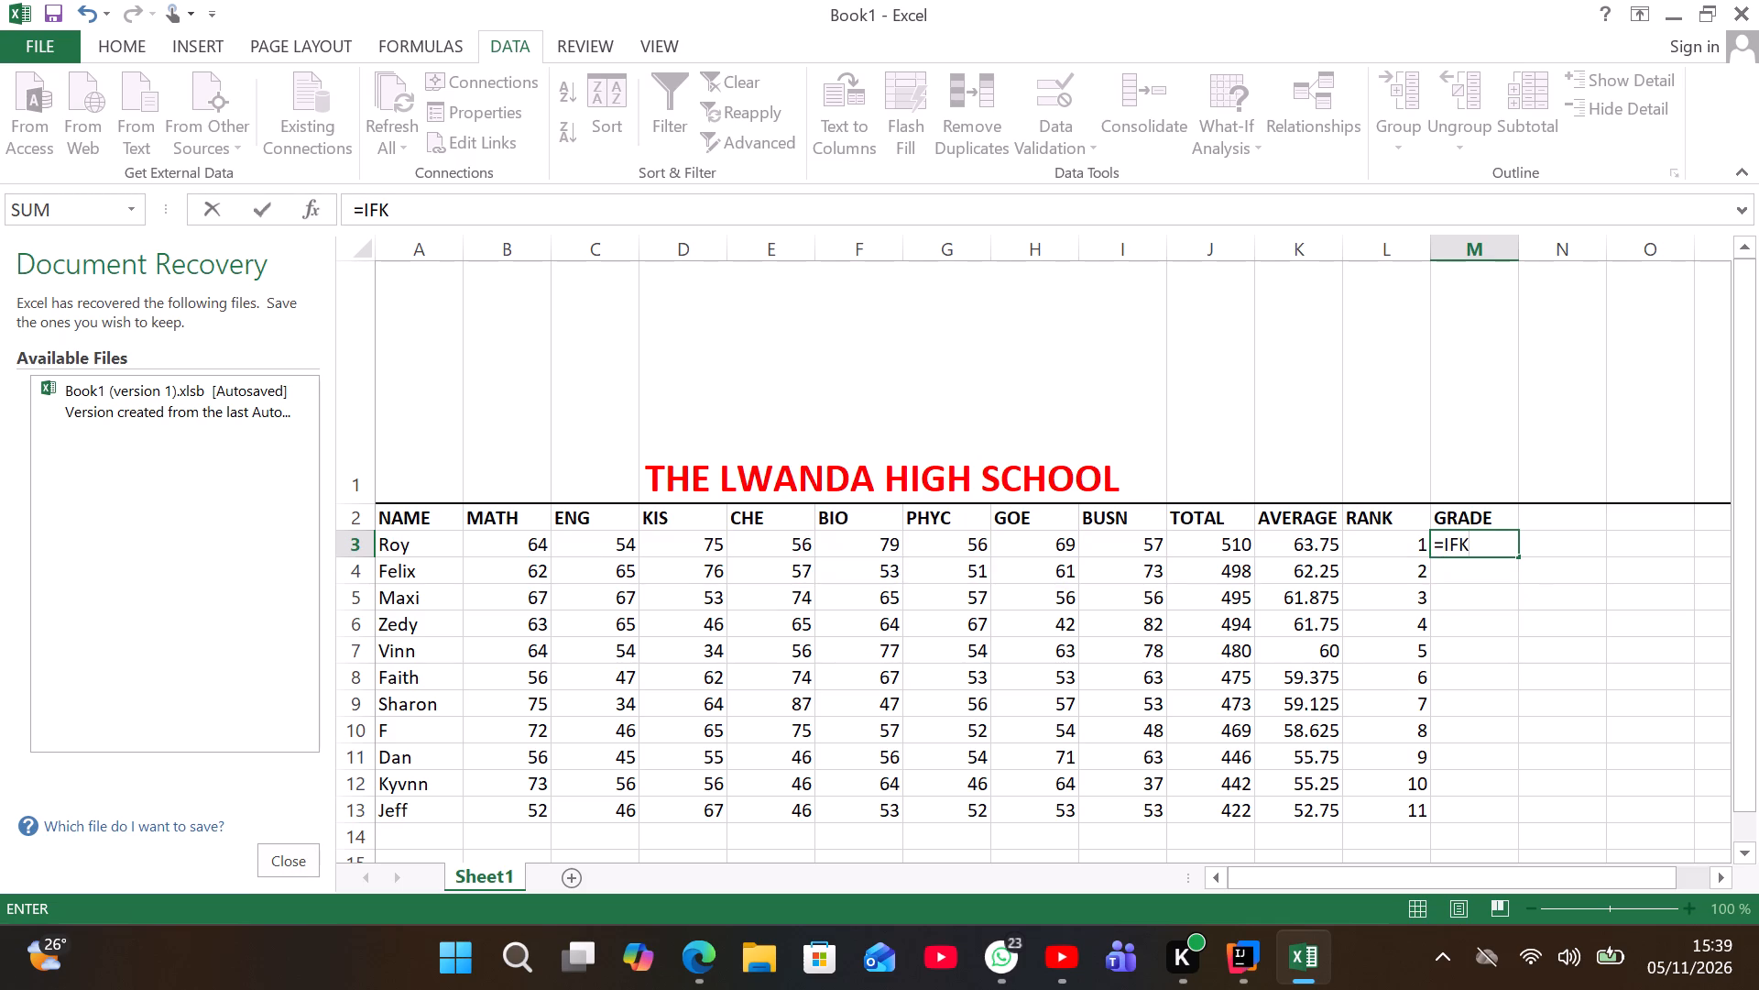
key("3")
key("BackSpace")
key("BackSpace")
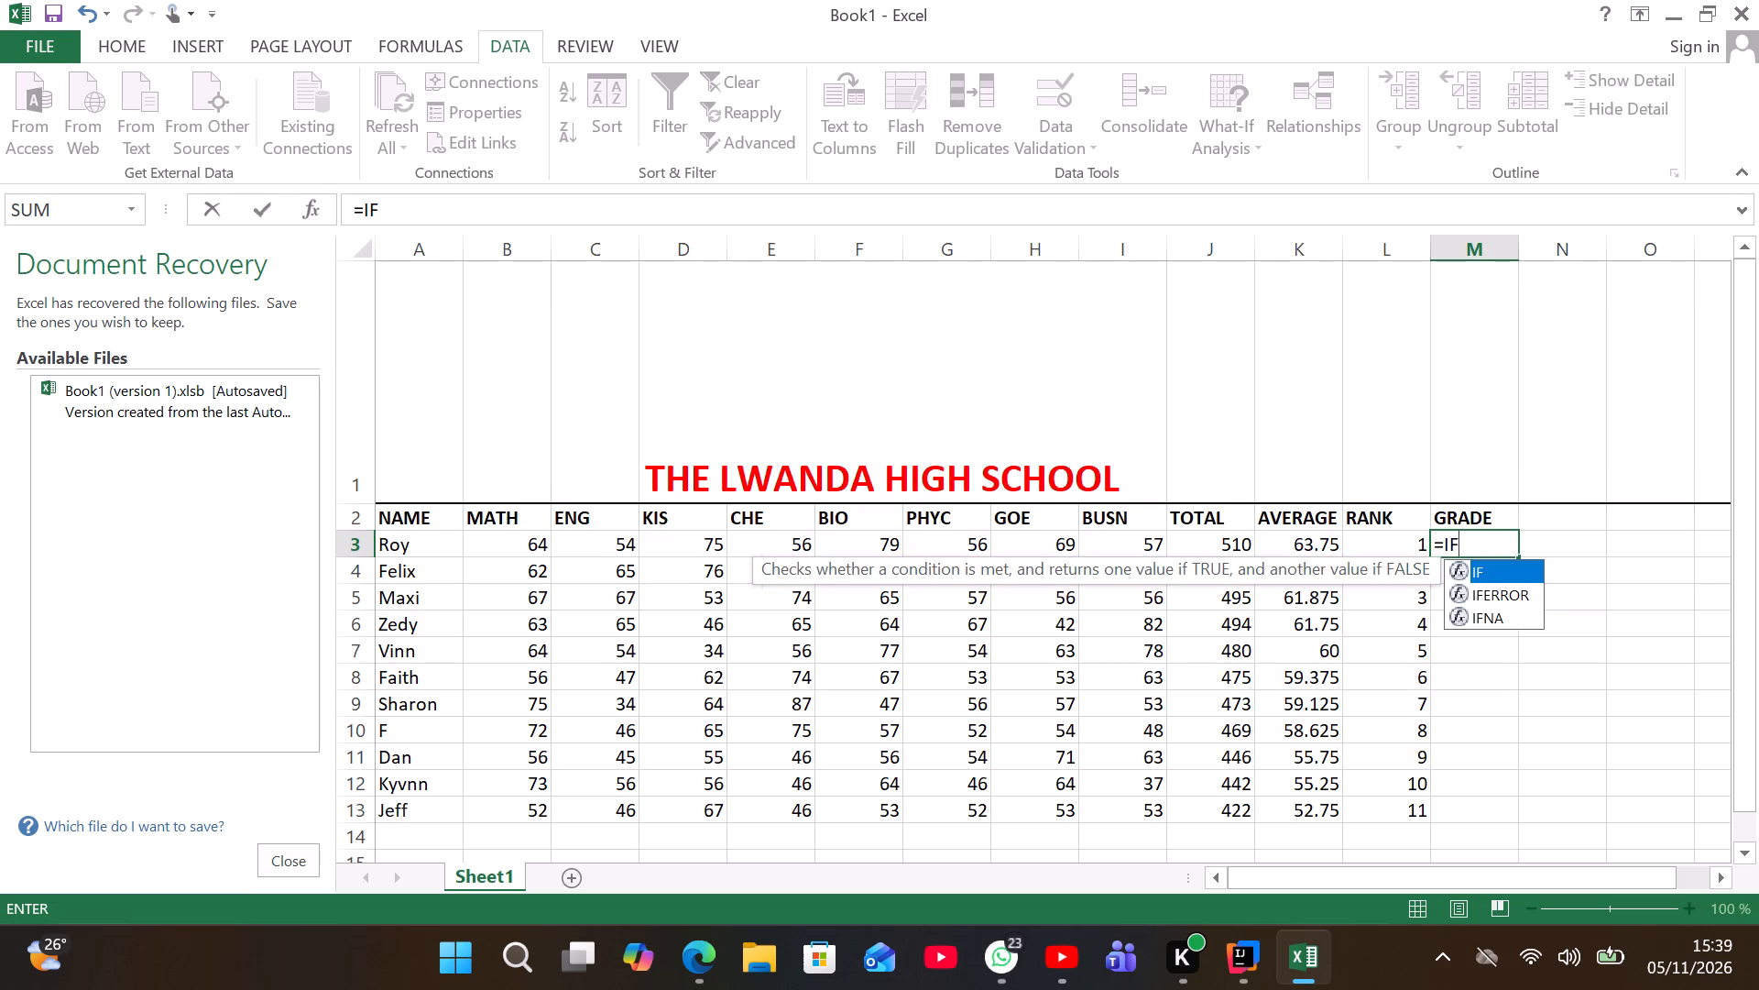
key("shift+parenleft")
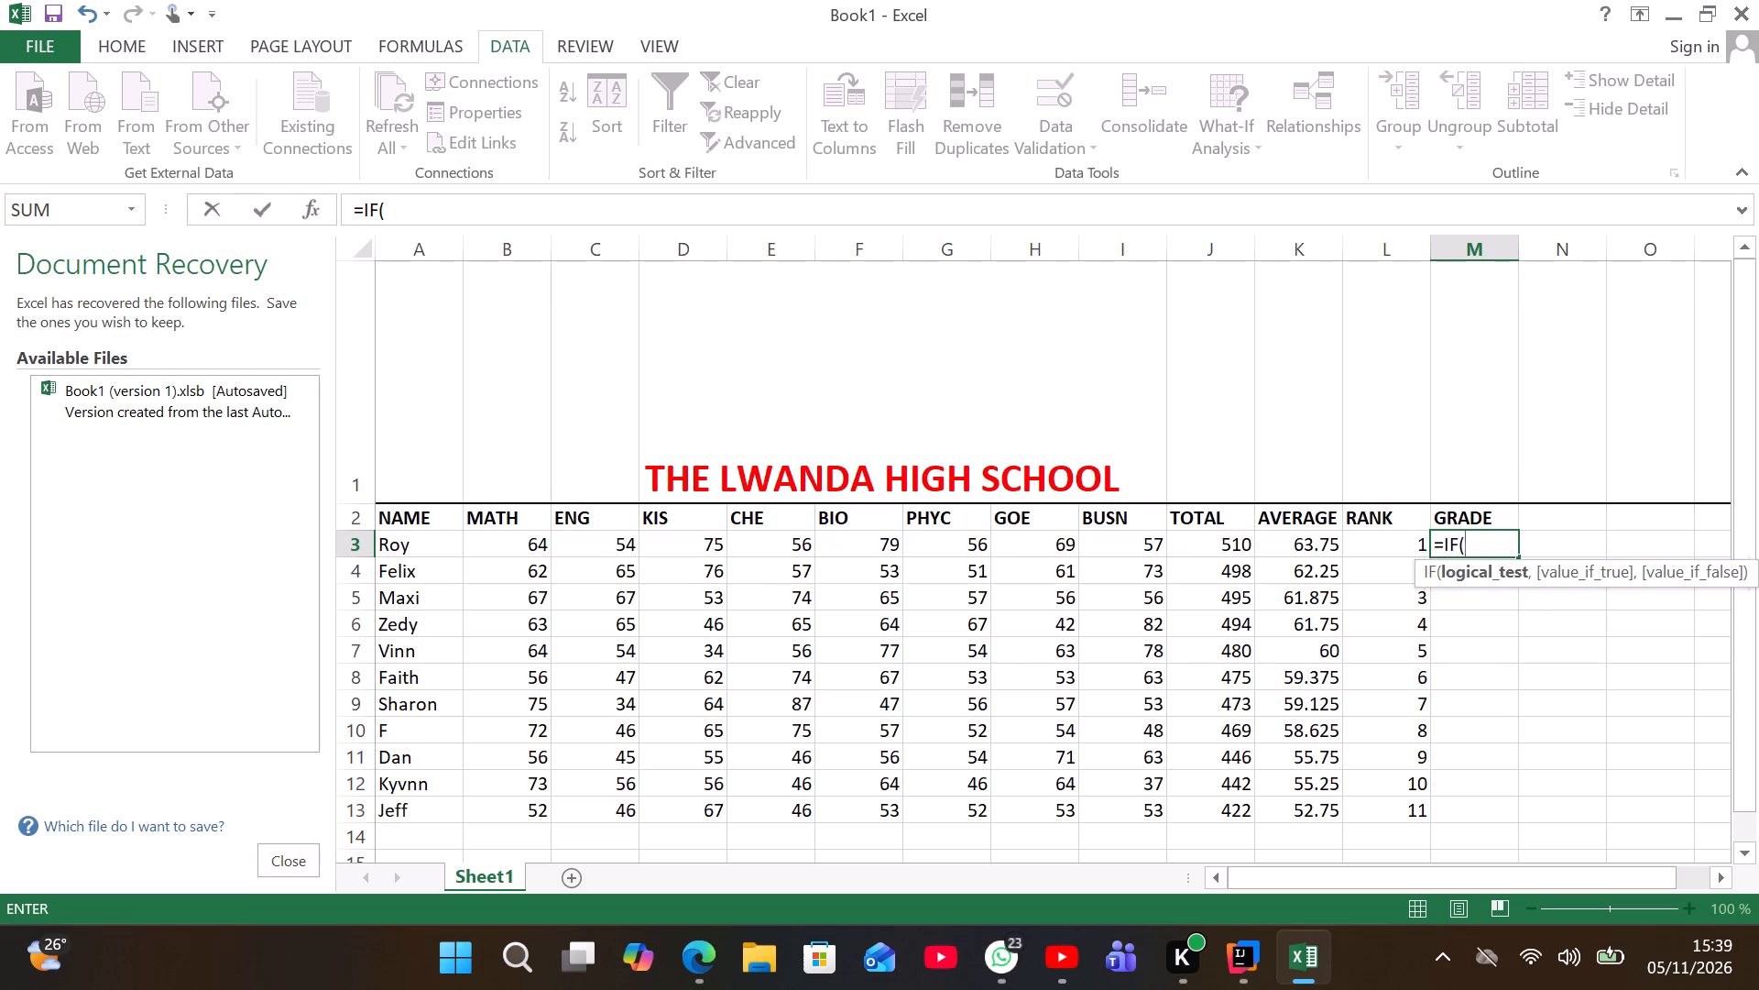
type("K3")
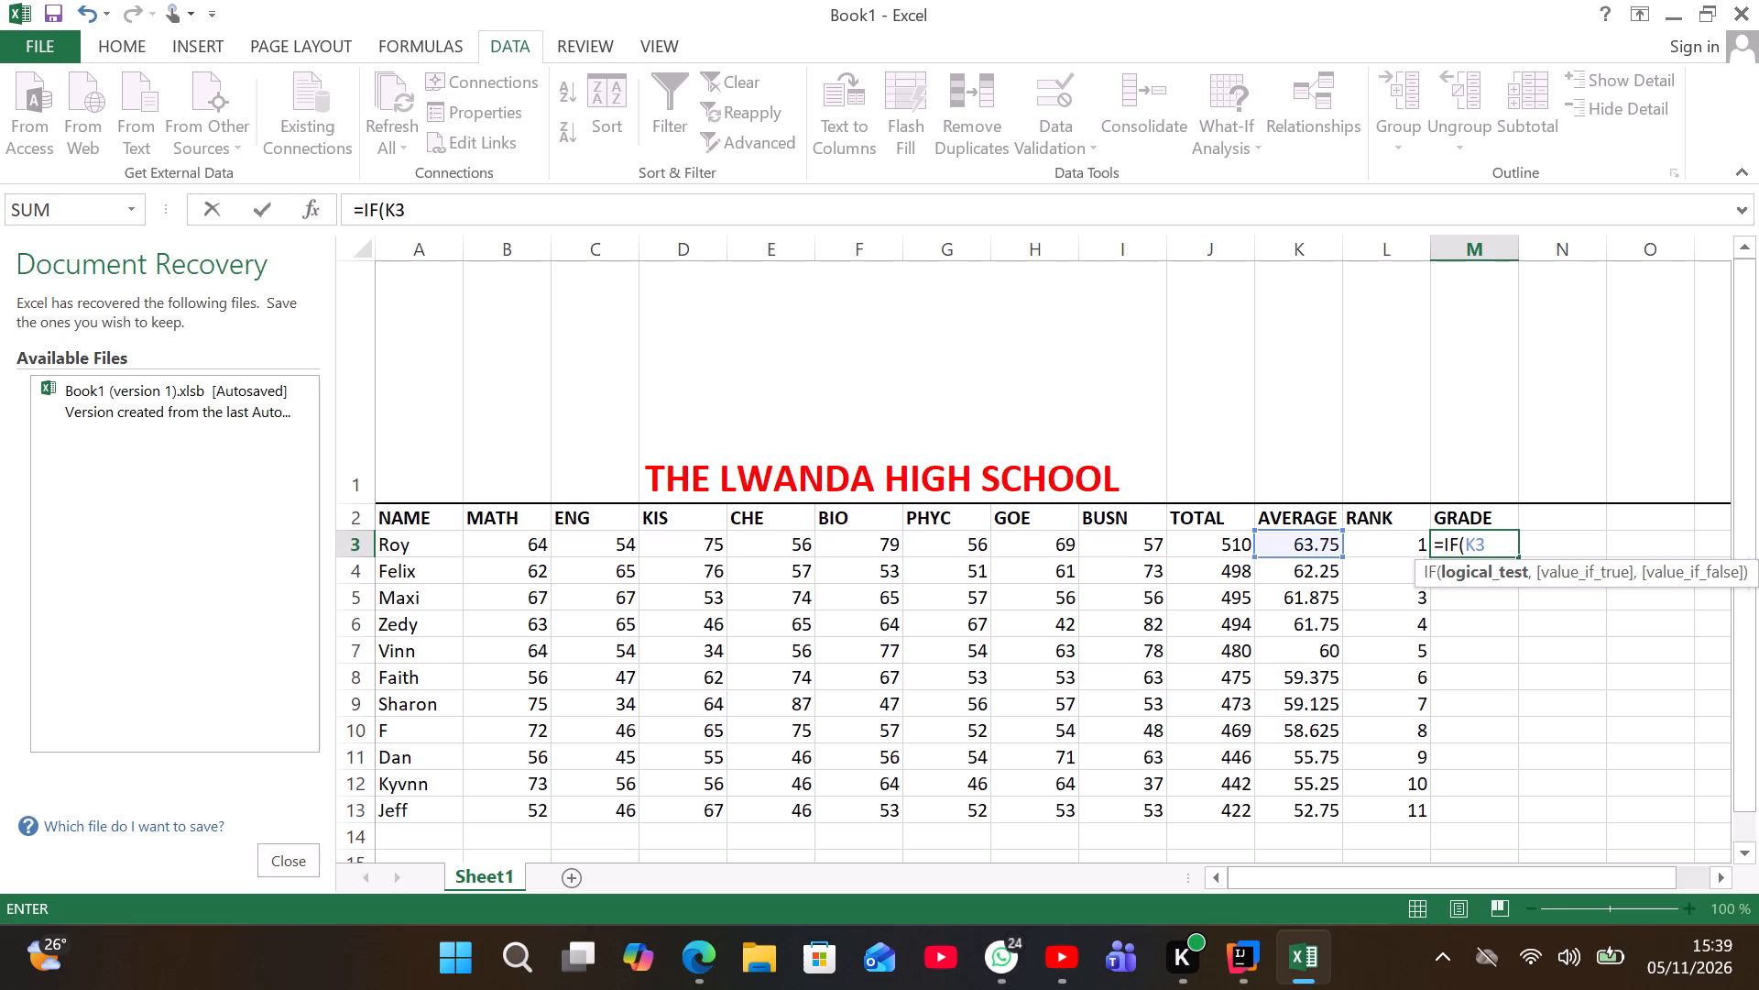
key("shift+greater")
type("80")
key("comma")
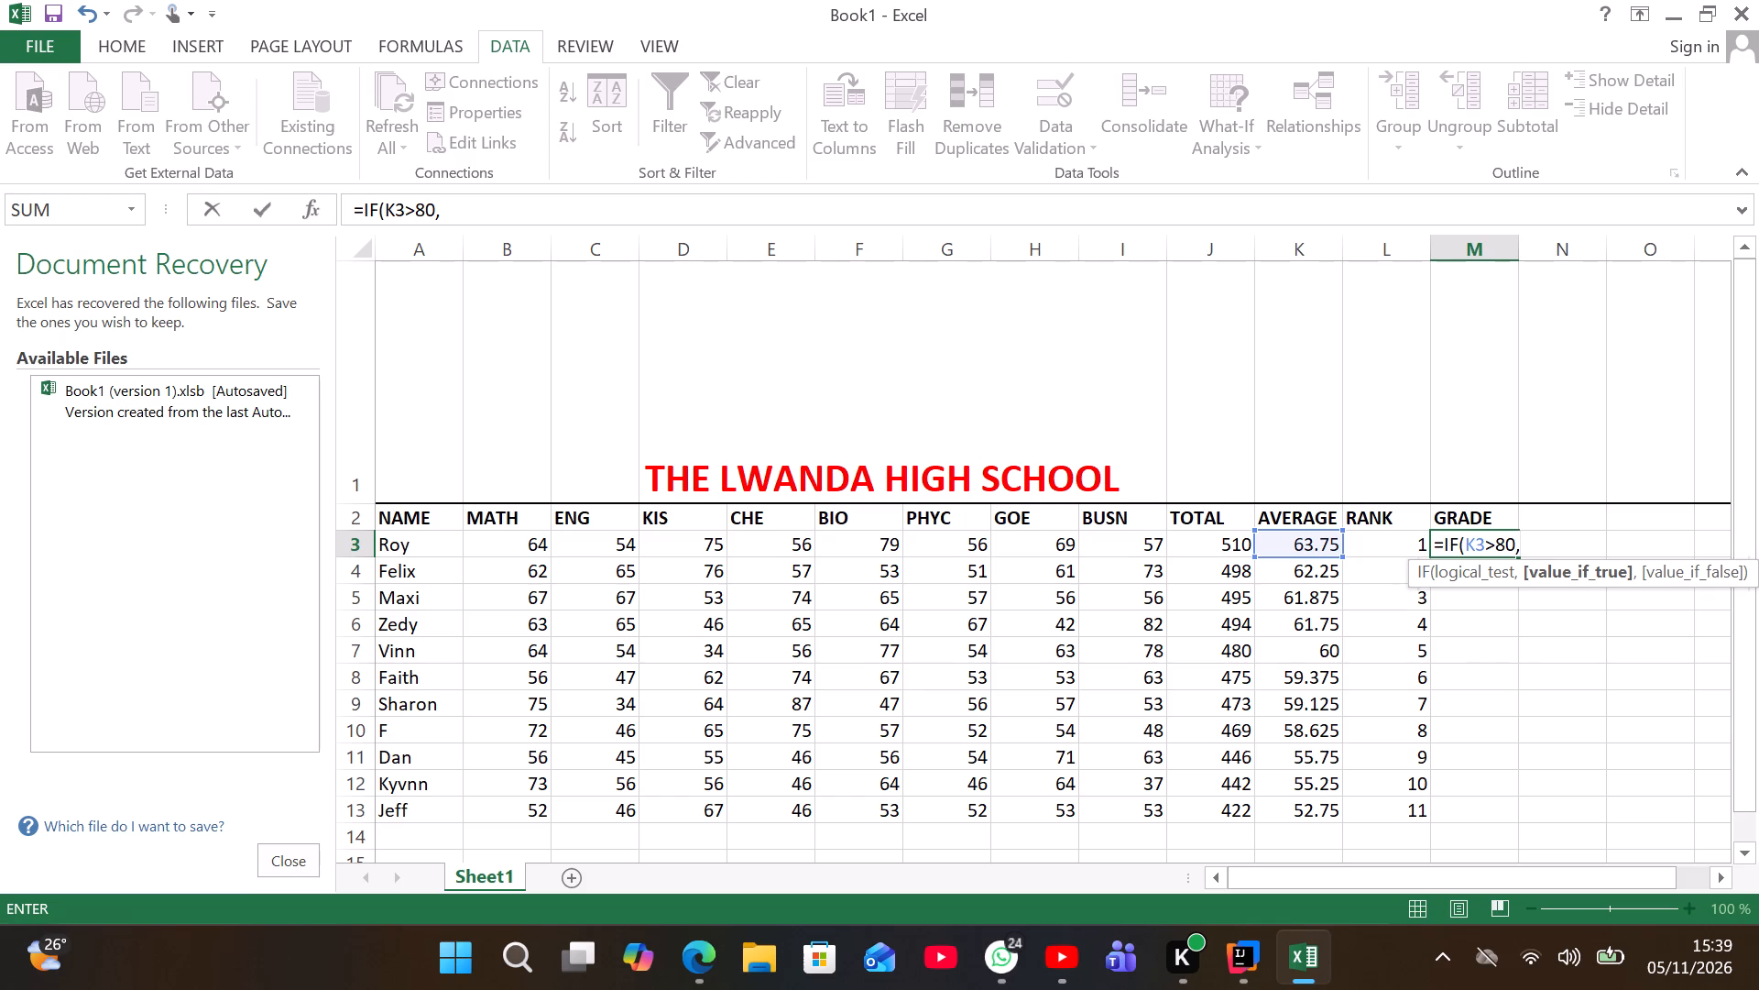
Add "A" as the value if true in the M3 grade formula, followed by a comma.
key("shift+at")
key("Delete")
key("Delete")
key("BackSpace")
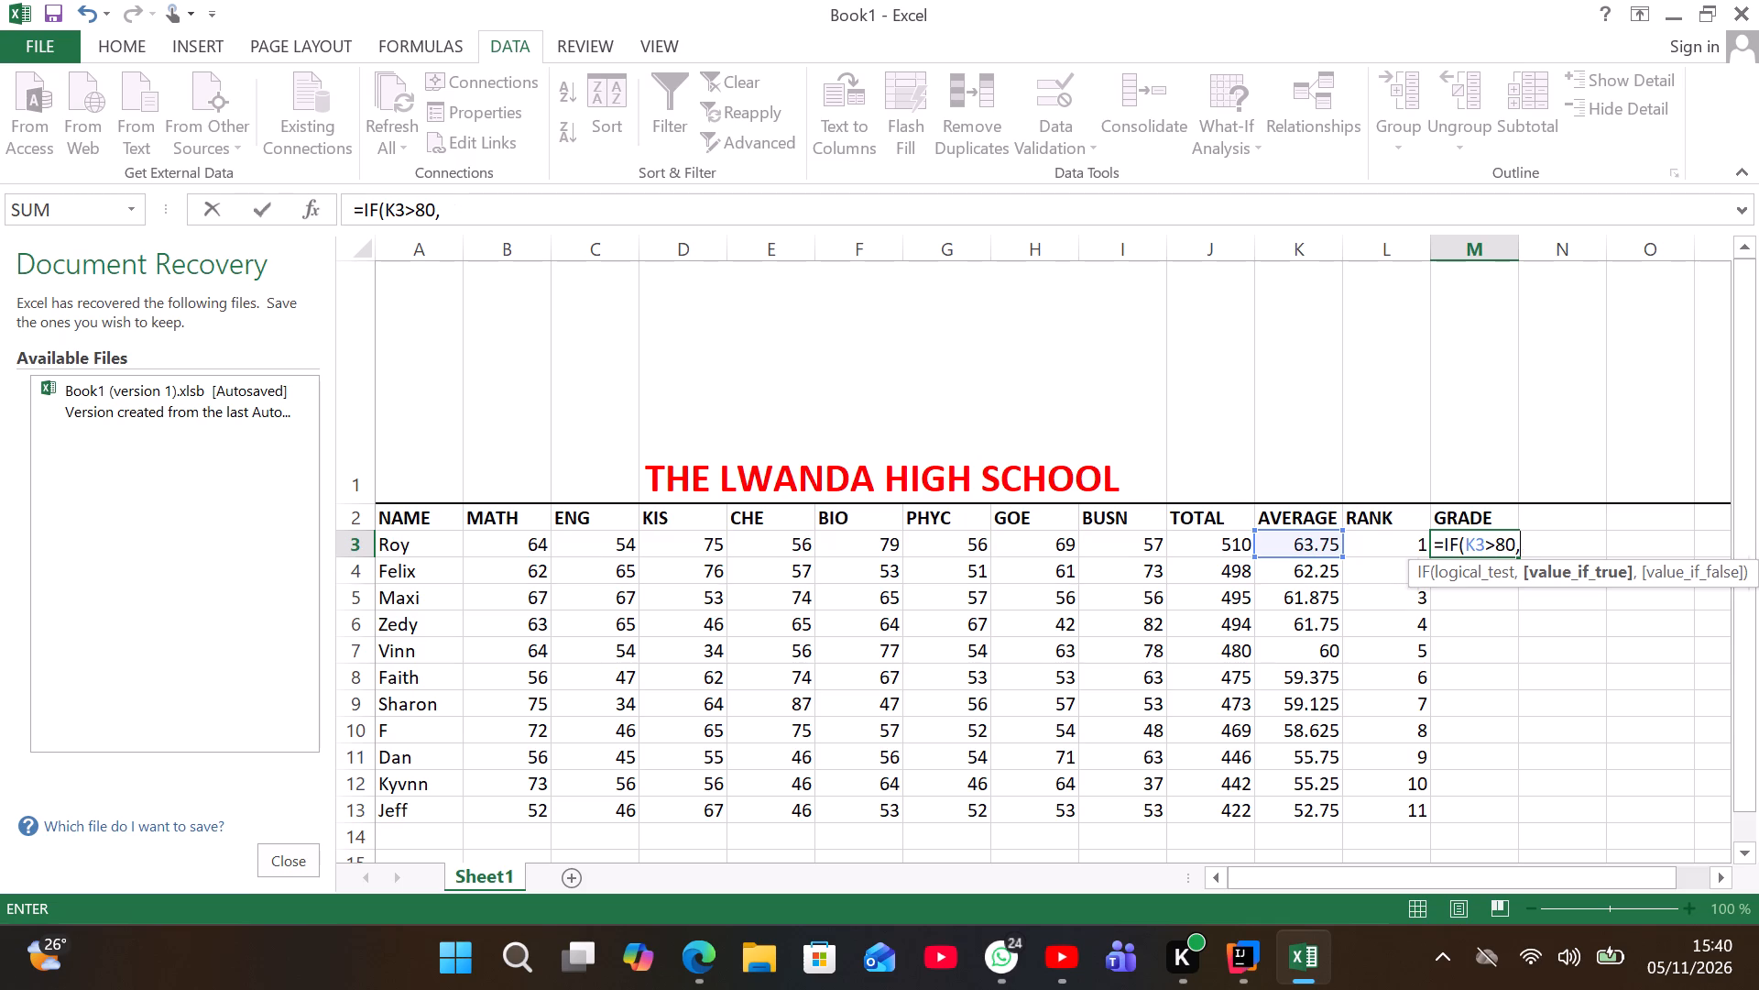
key("shift+quotedbl")
key("a")
key("shift+quotedbl")
key("comma")
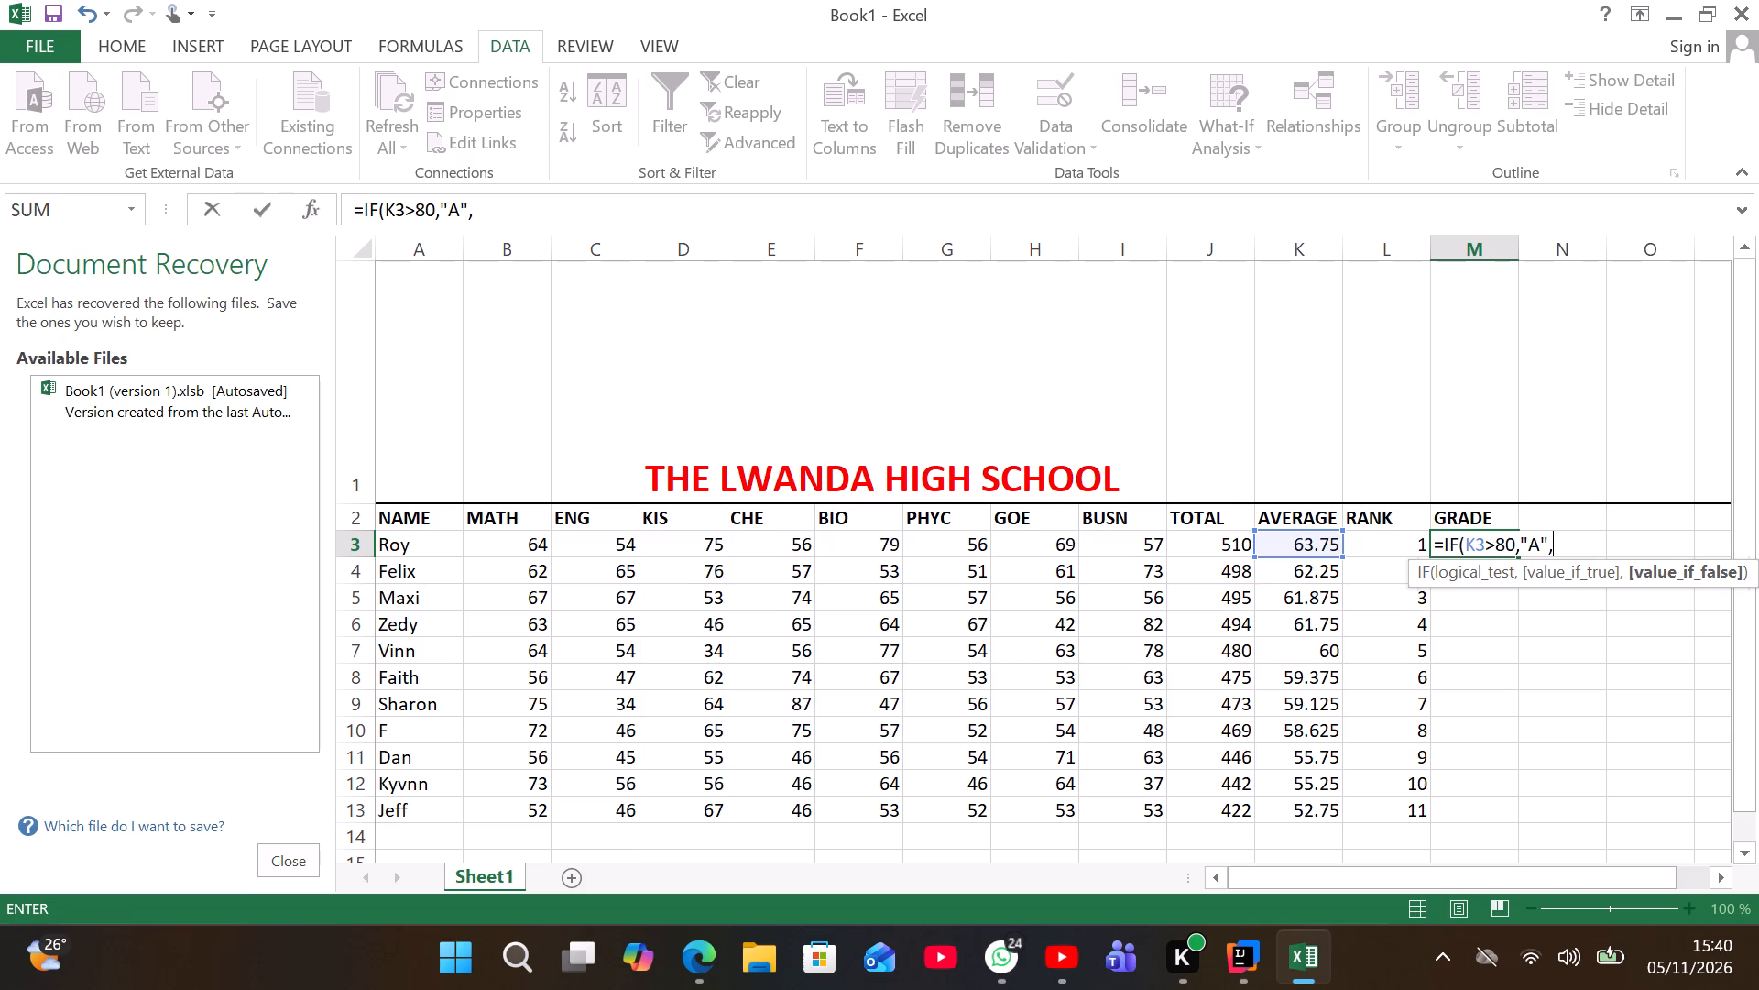
Begin a second, nested IF in the M3 grade formula's value-if-false argument, with its logical test starting at K3.
key("i")
key("f")
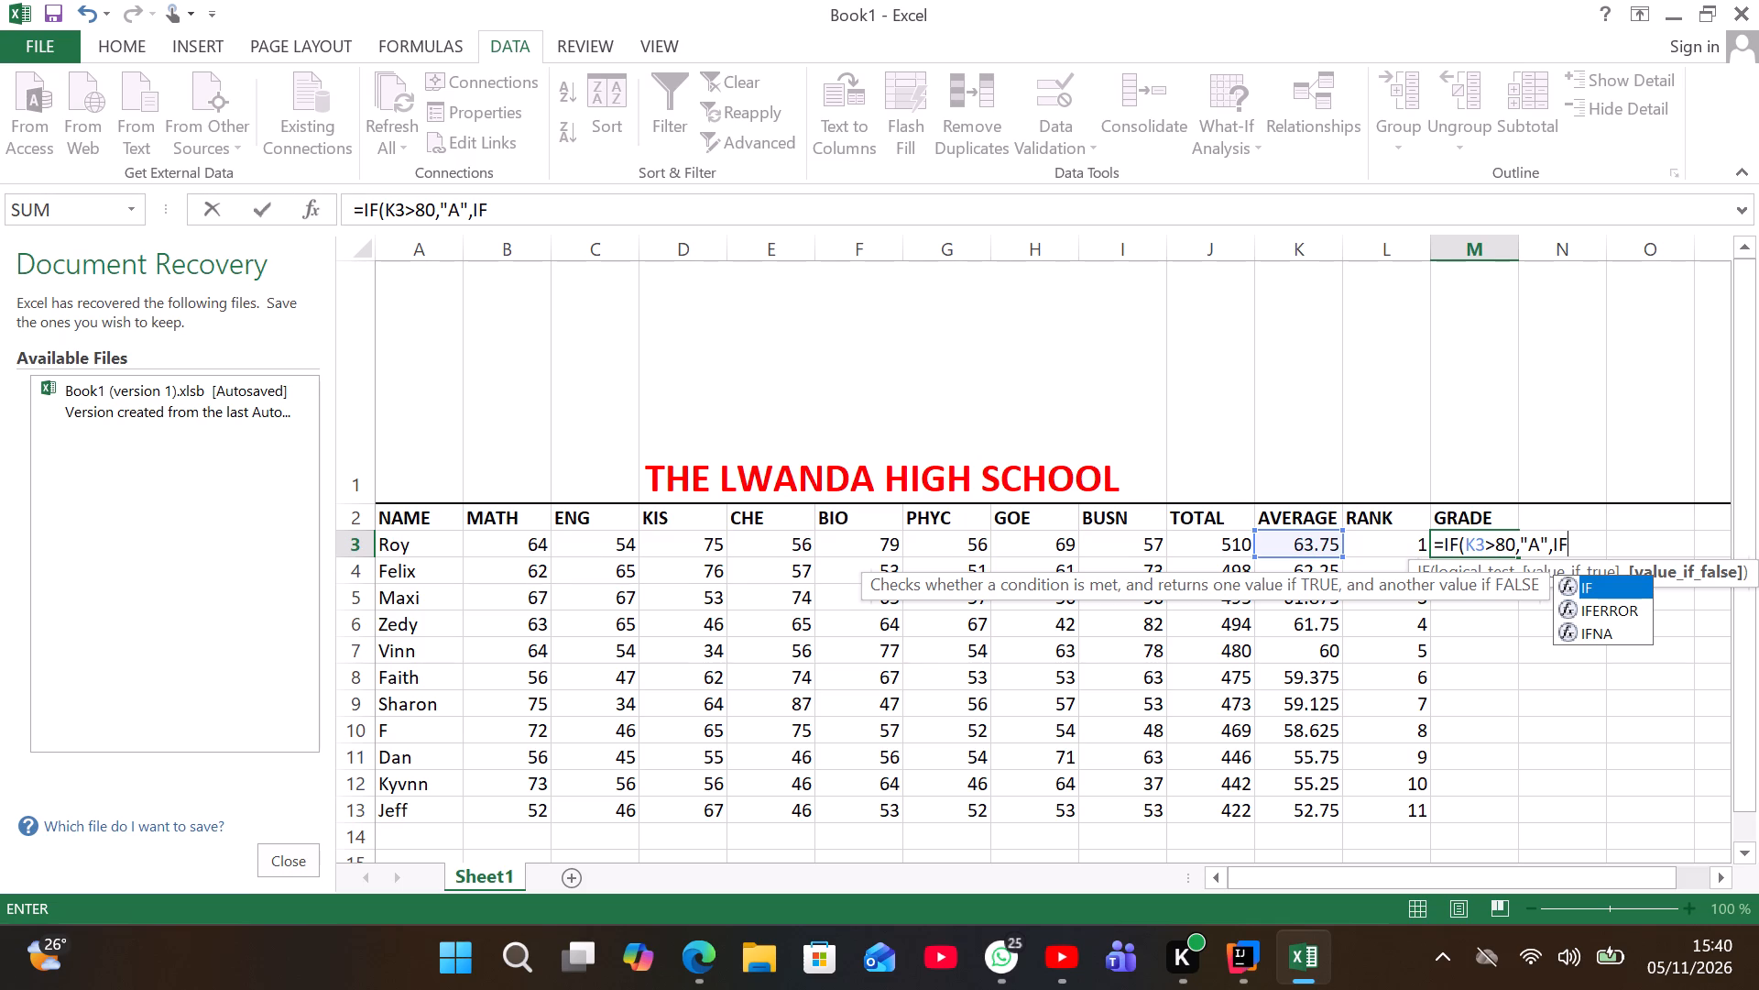
scroll(1286, 481, "down", 1)
scroll(1328, 625, "down", 1)
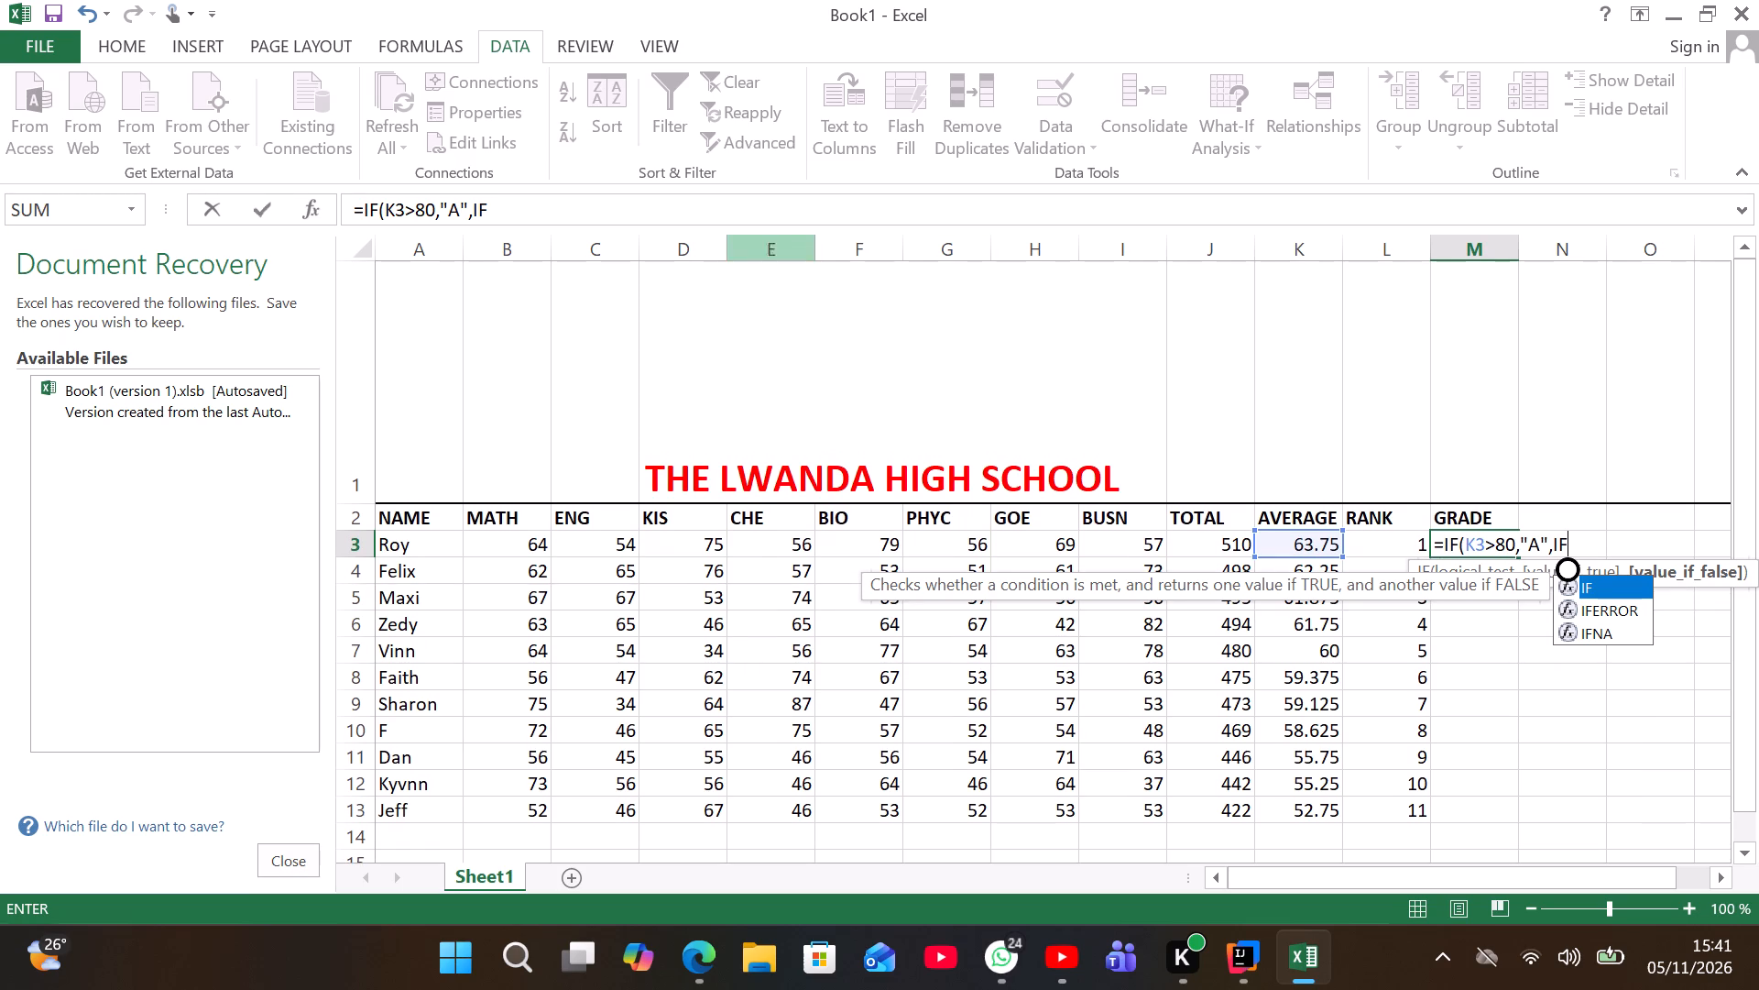
left_click(503, 207)
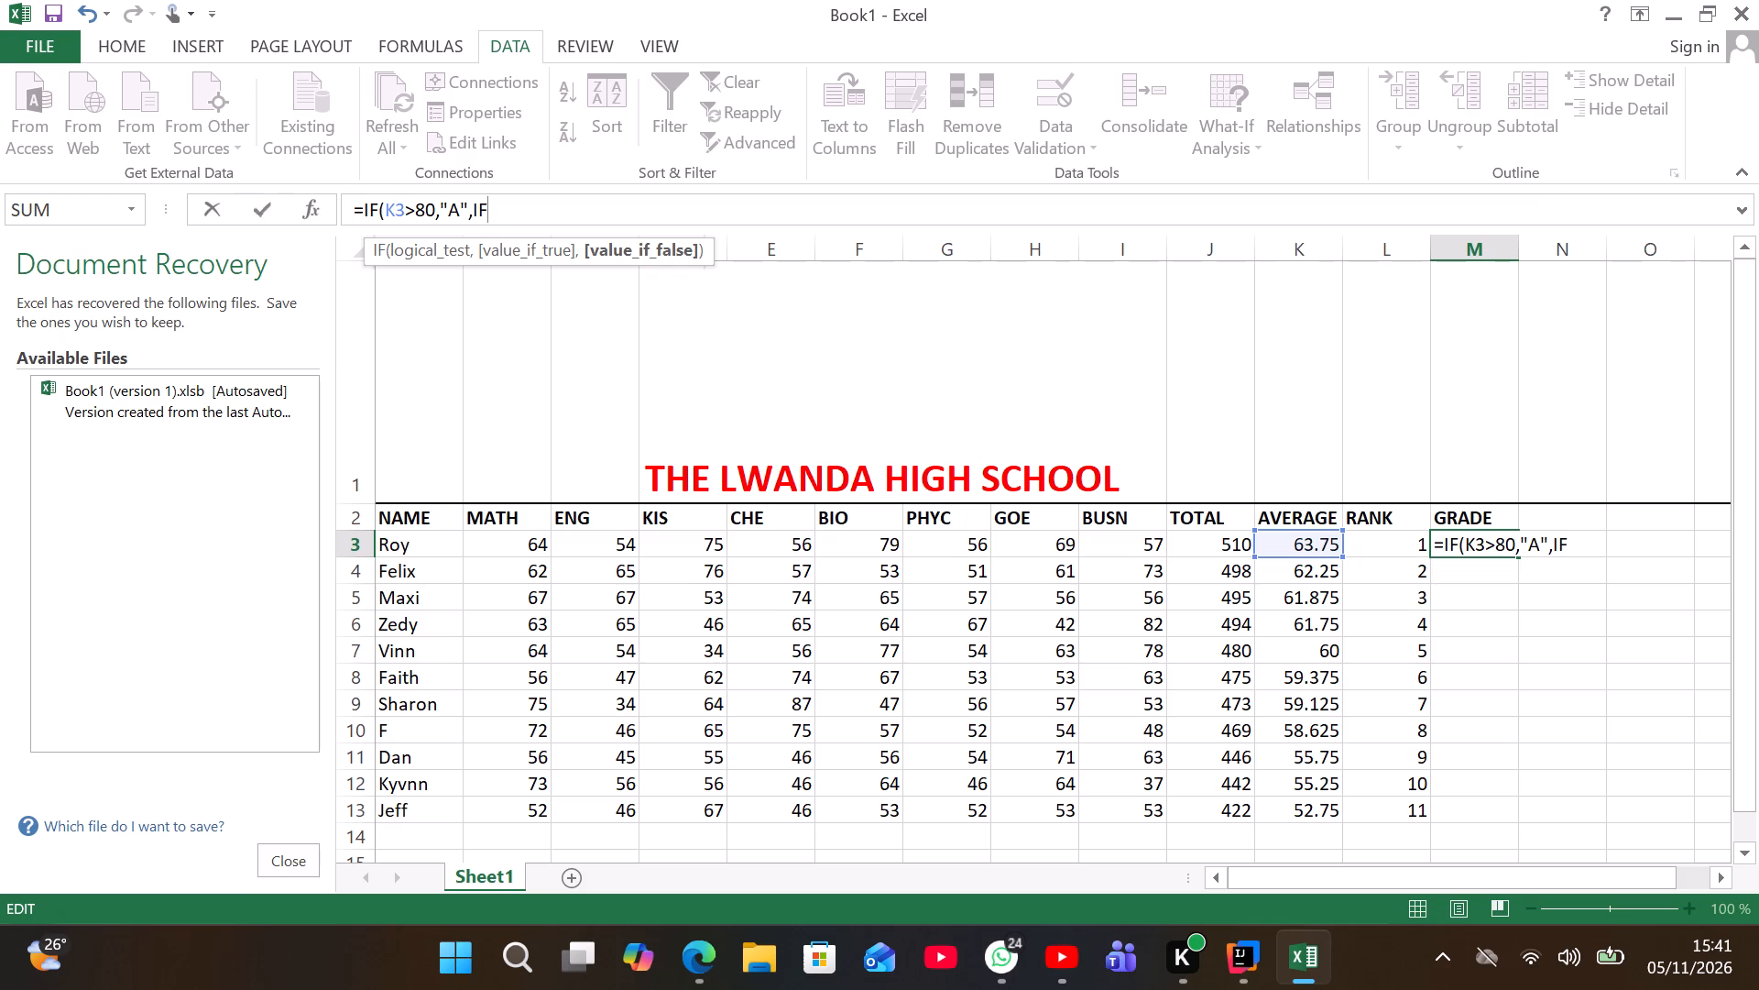
key("shift+parenleft")
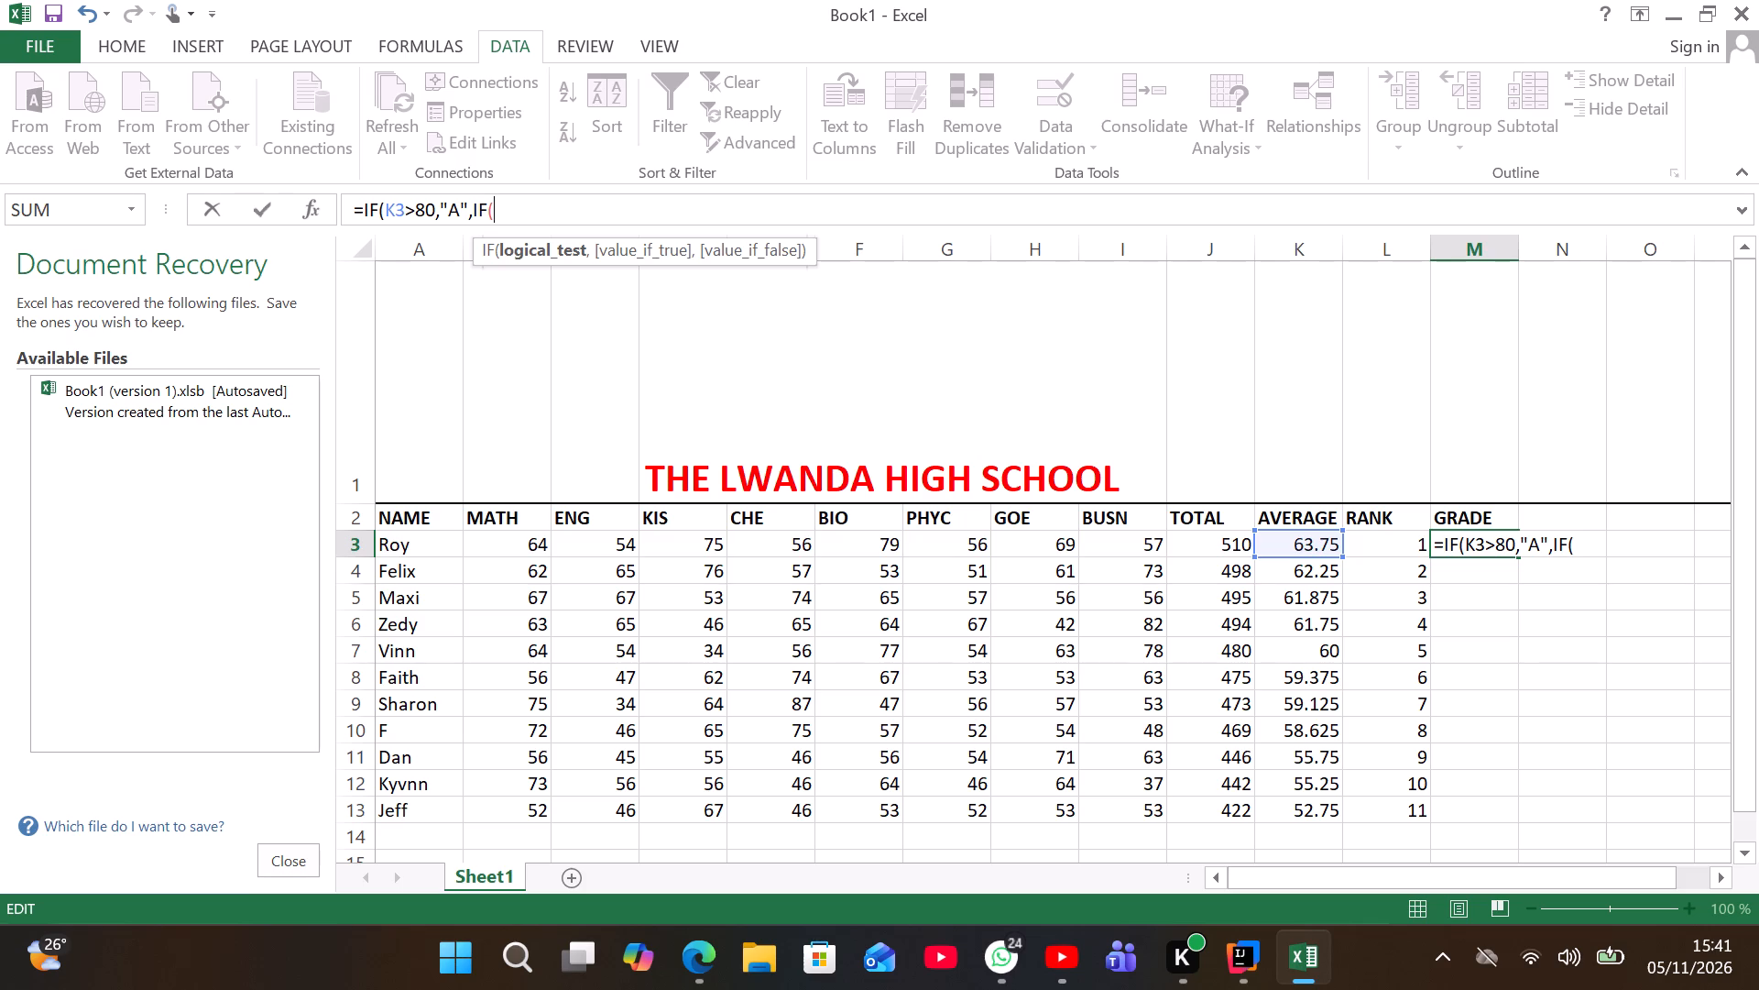
scroll(503, 207, "down", 1)
key("l")
key("BackSpace")
key("k")
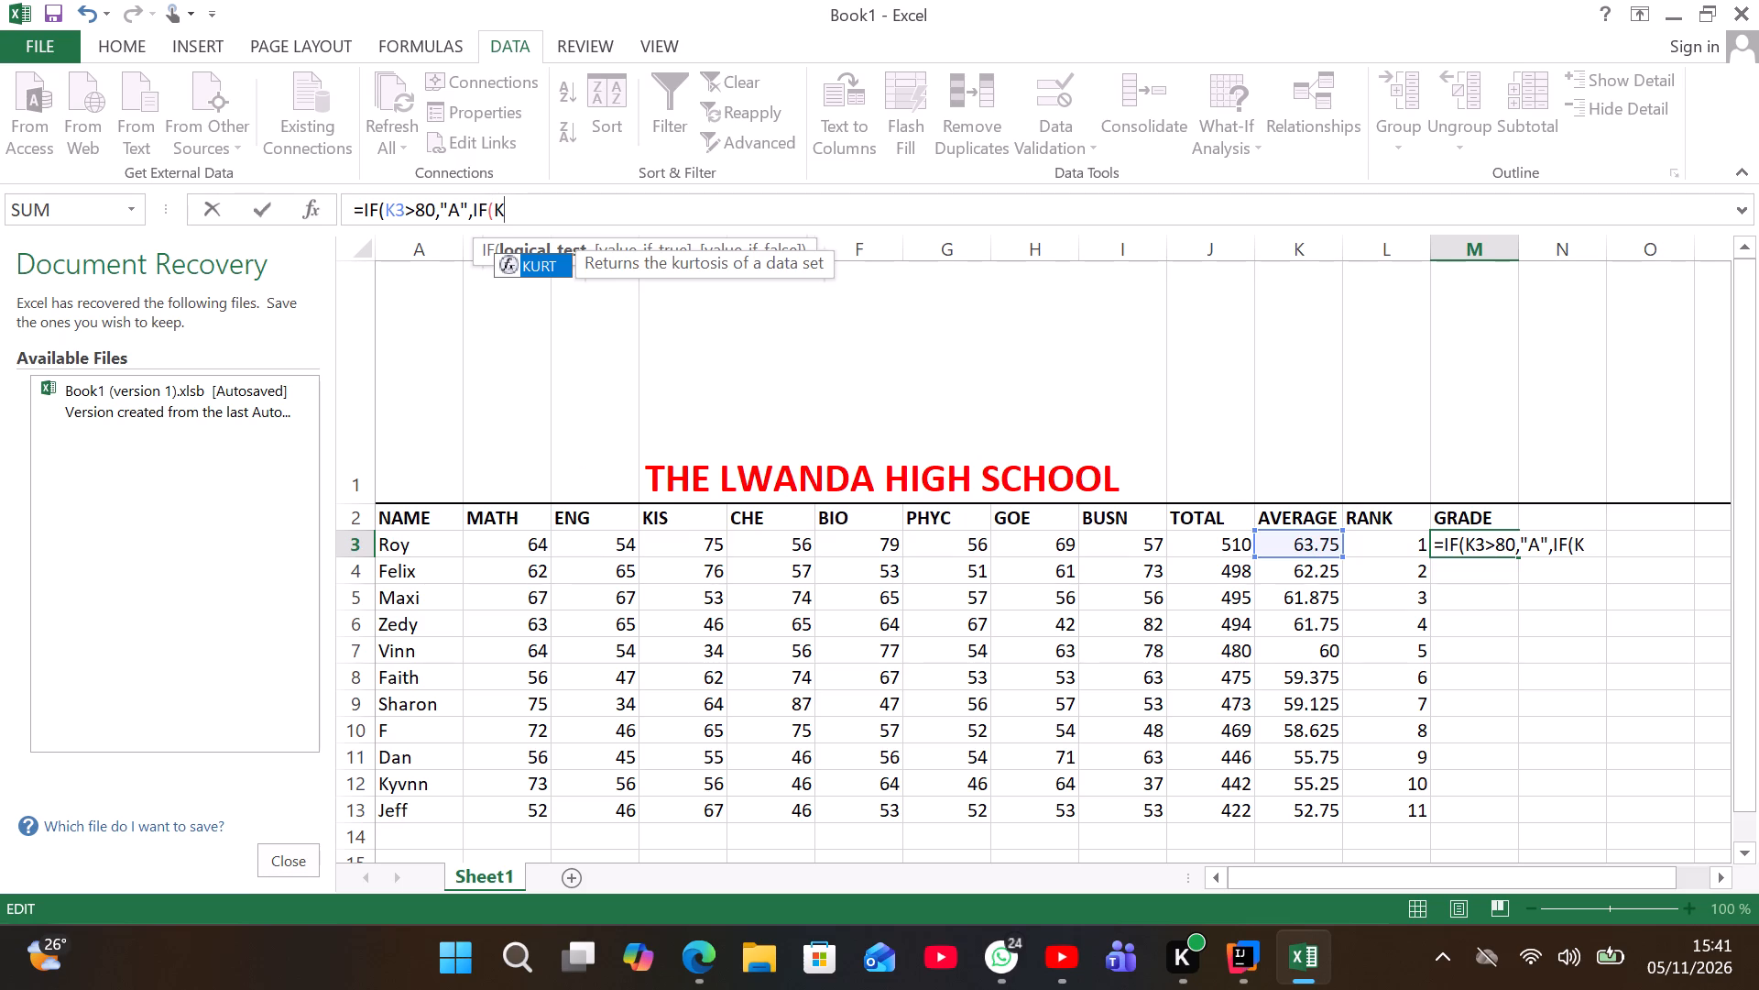
key("3")
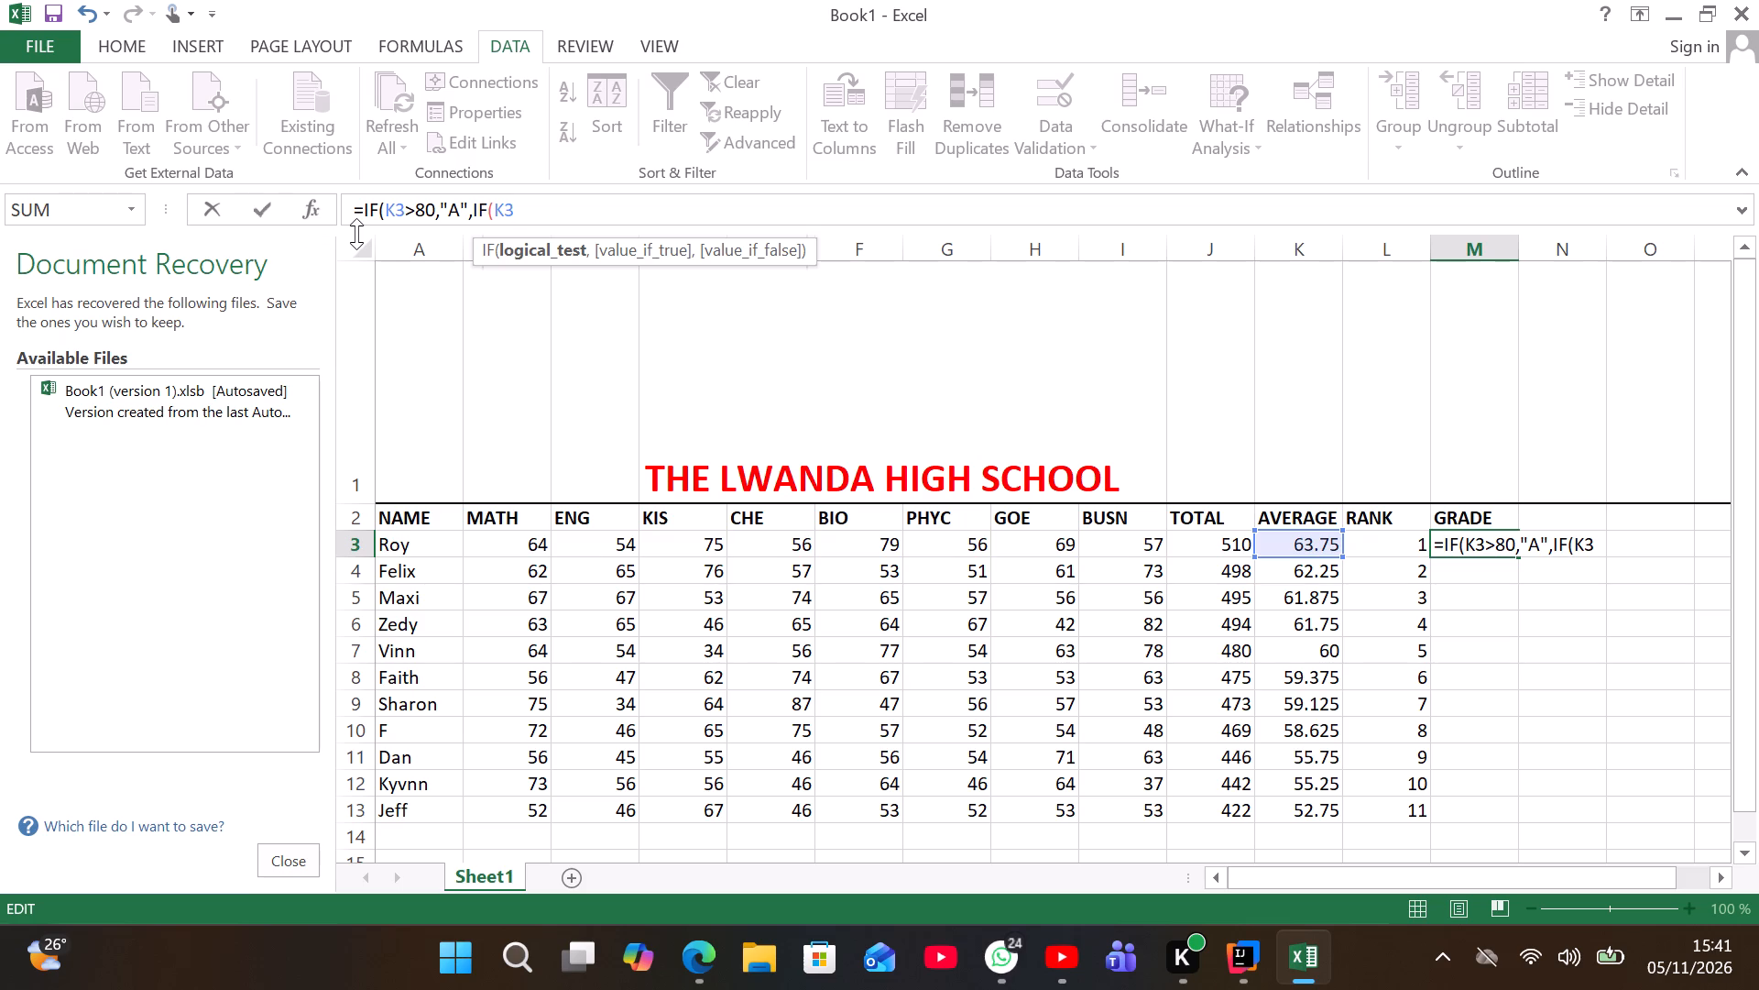
Change the first logical test in the M3 grade formula to K3=>80.
left_click(402, 210)
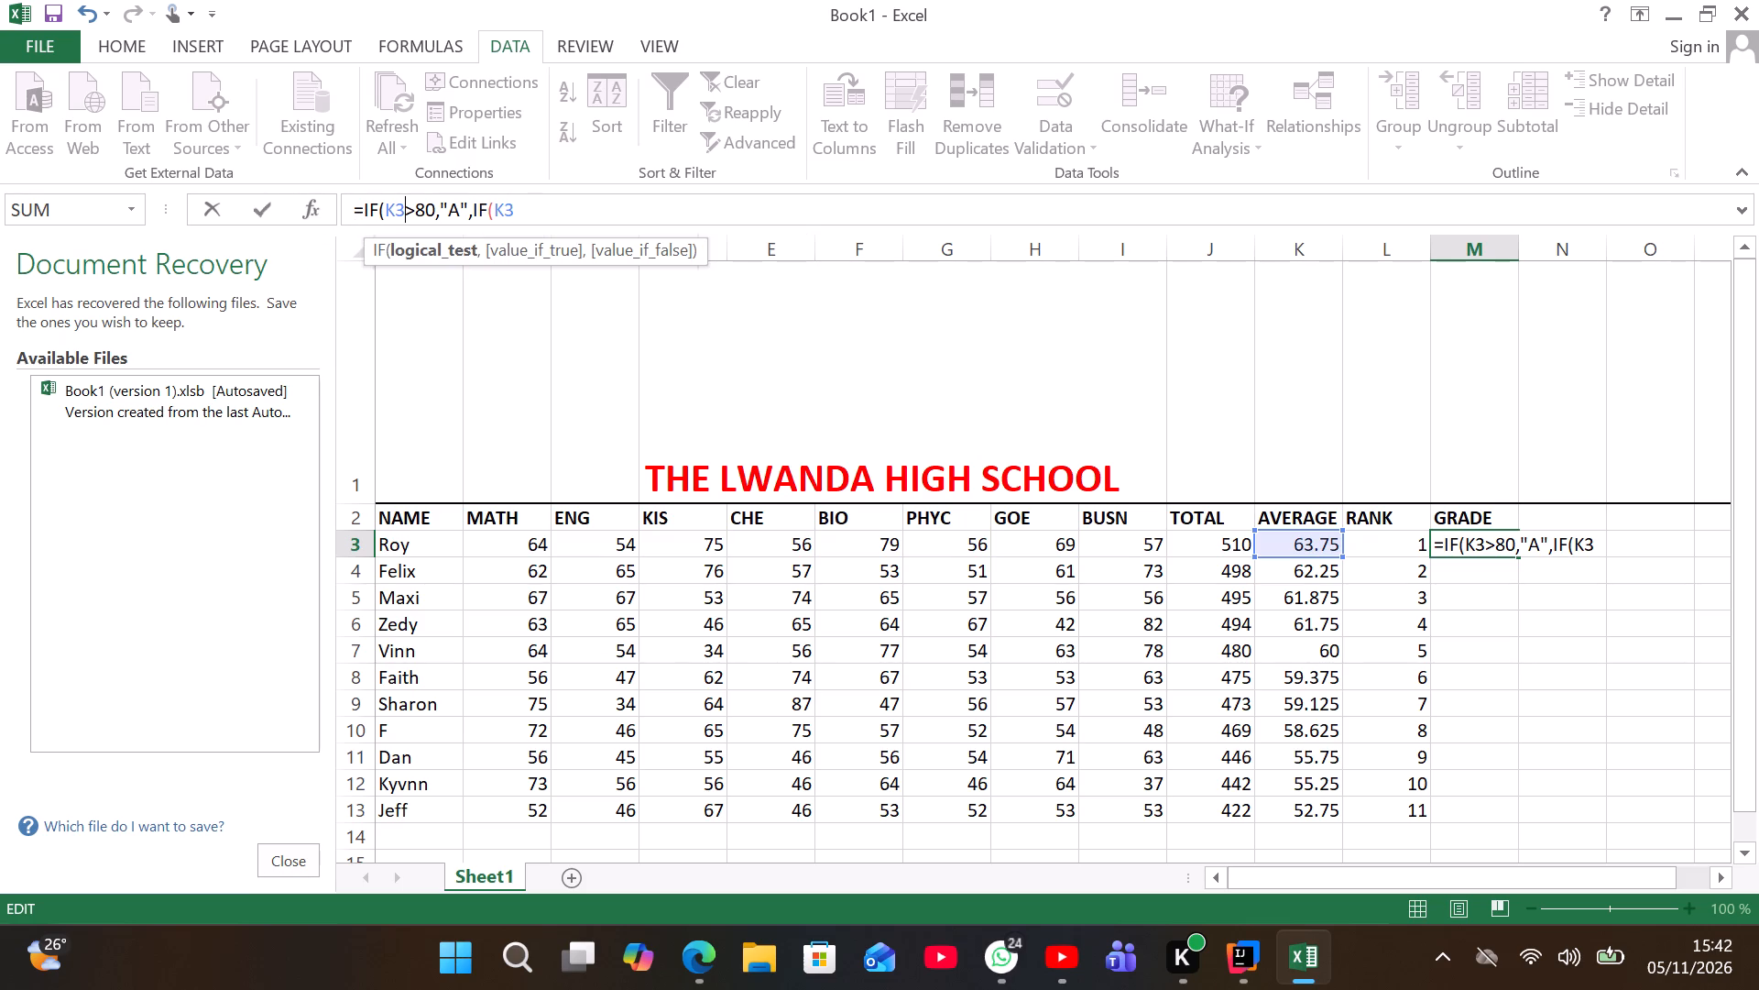
key("equal")
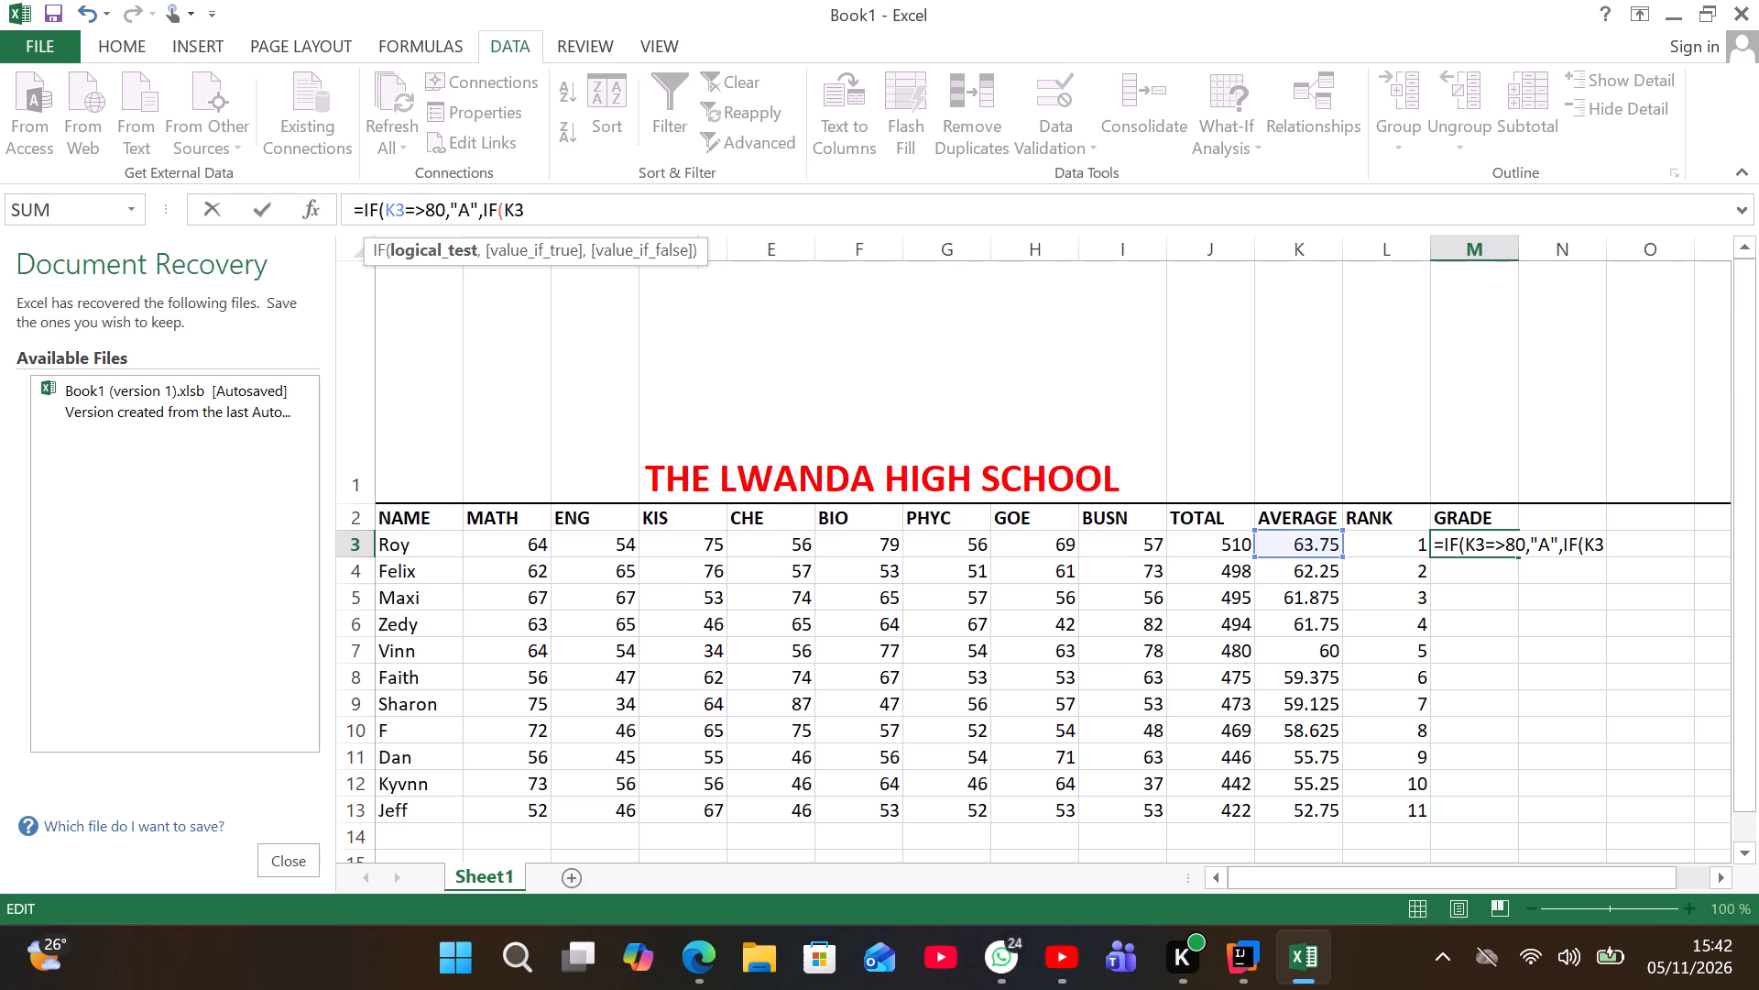
Complete the second IF's logical test as K3=>70 with "B" as its value if true, followed by a comma.
left_click(546, 211)
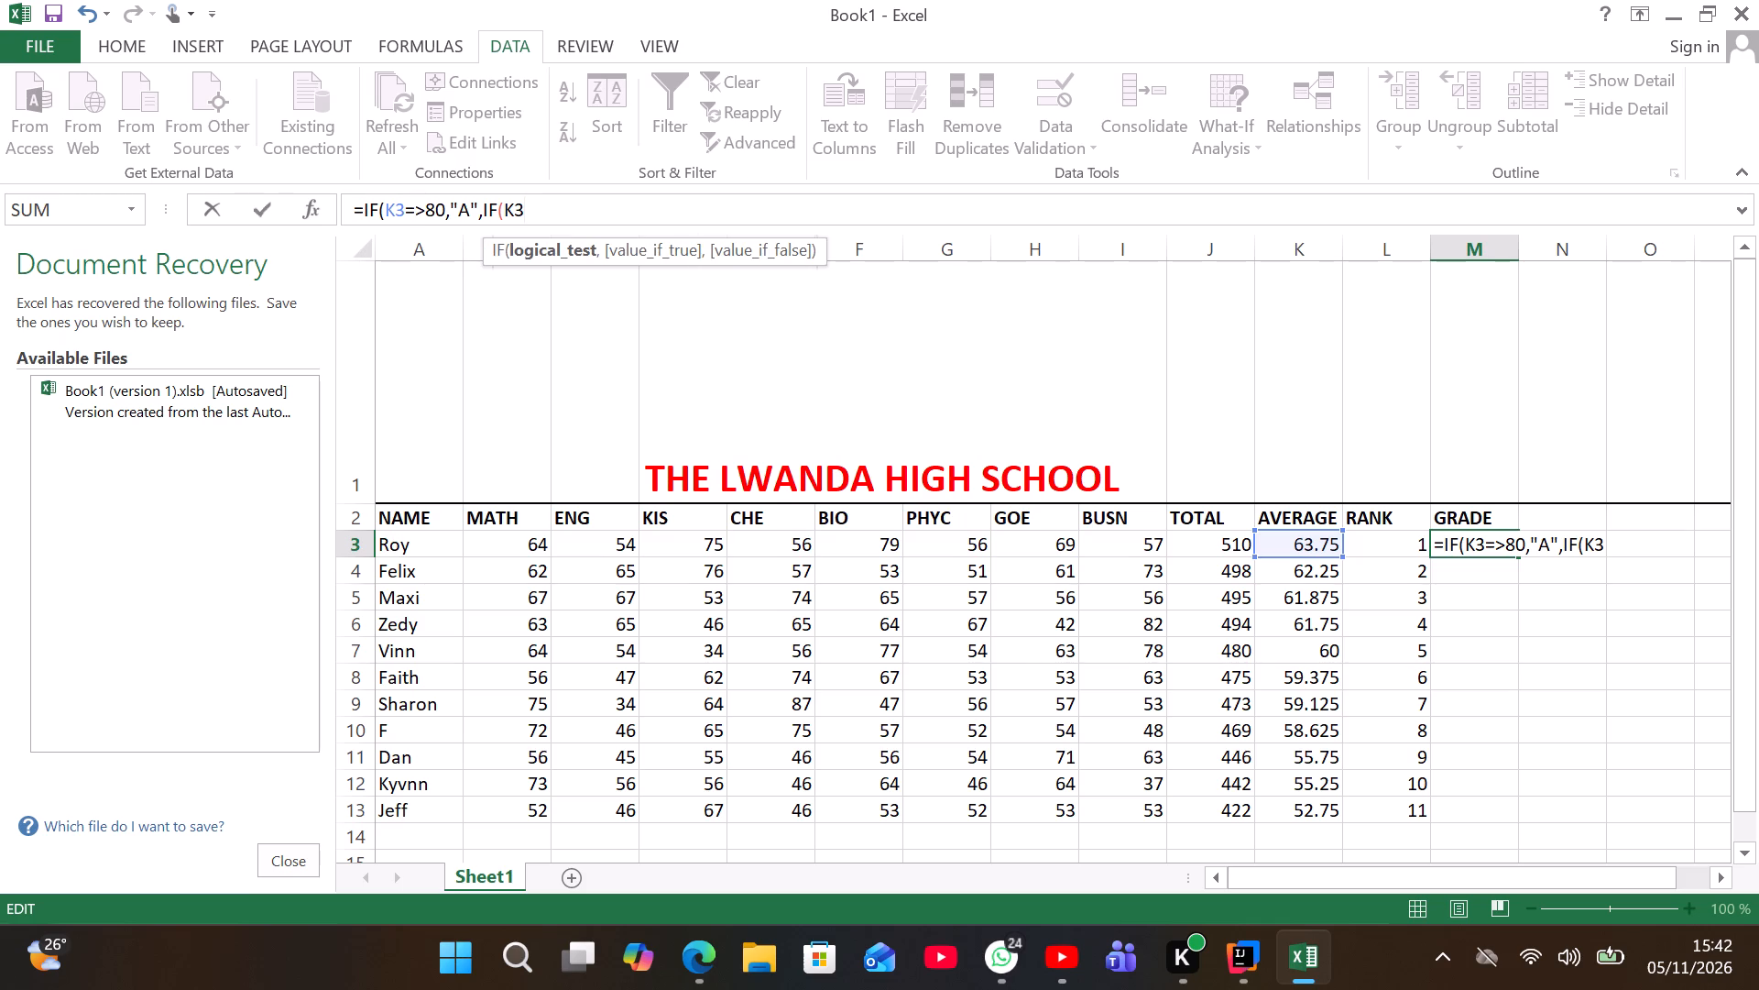
key("equal")
key("shift+greater")
type("70")
key("comma")
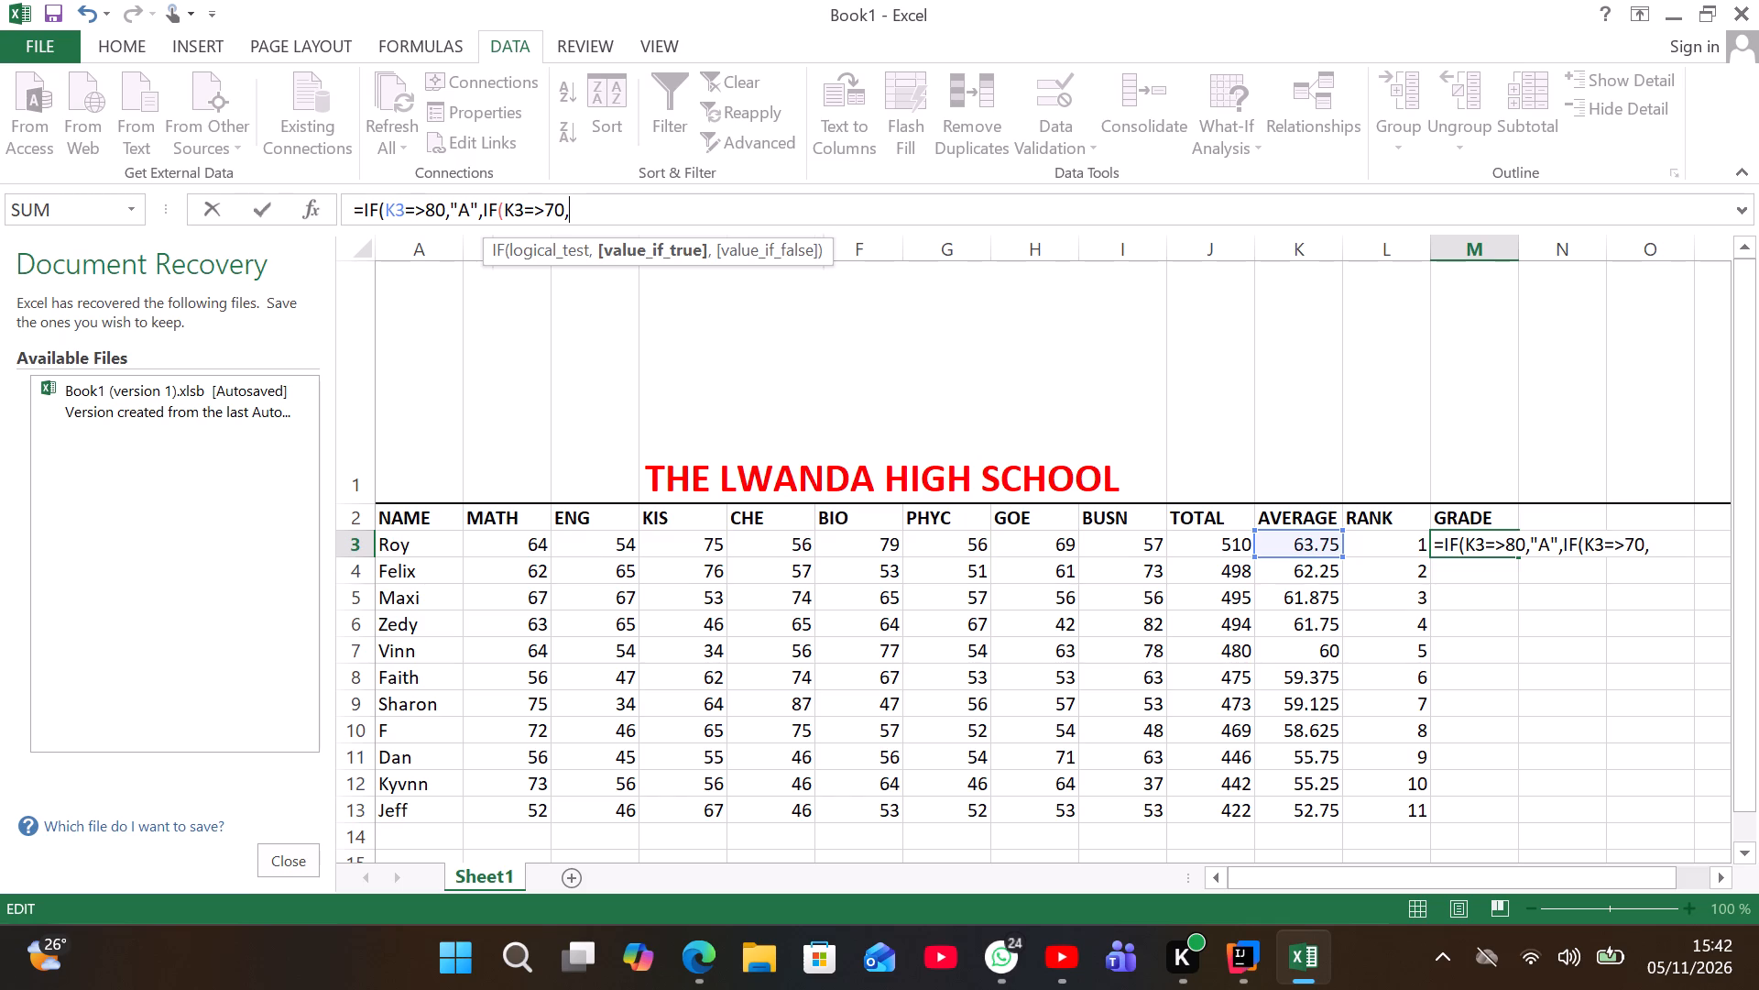
key("shift+quotedbl")
key("b")
key("shift+quotedbl")
key("comma")
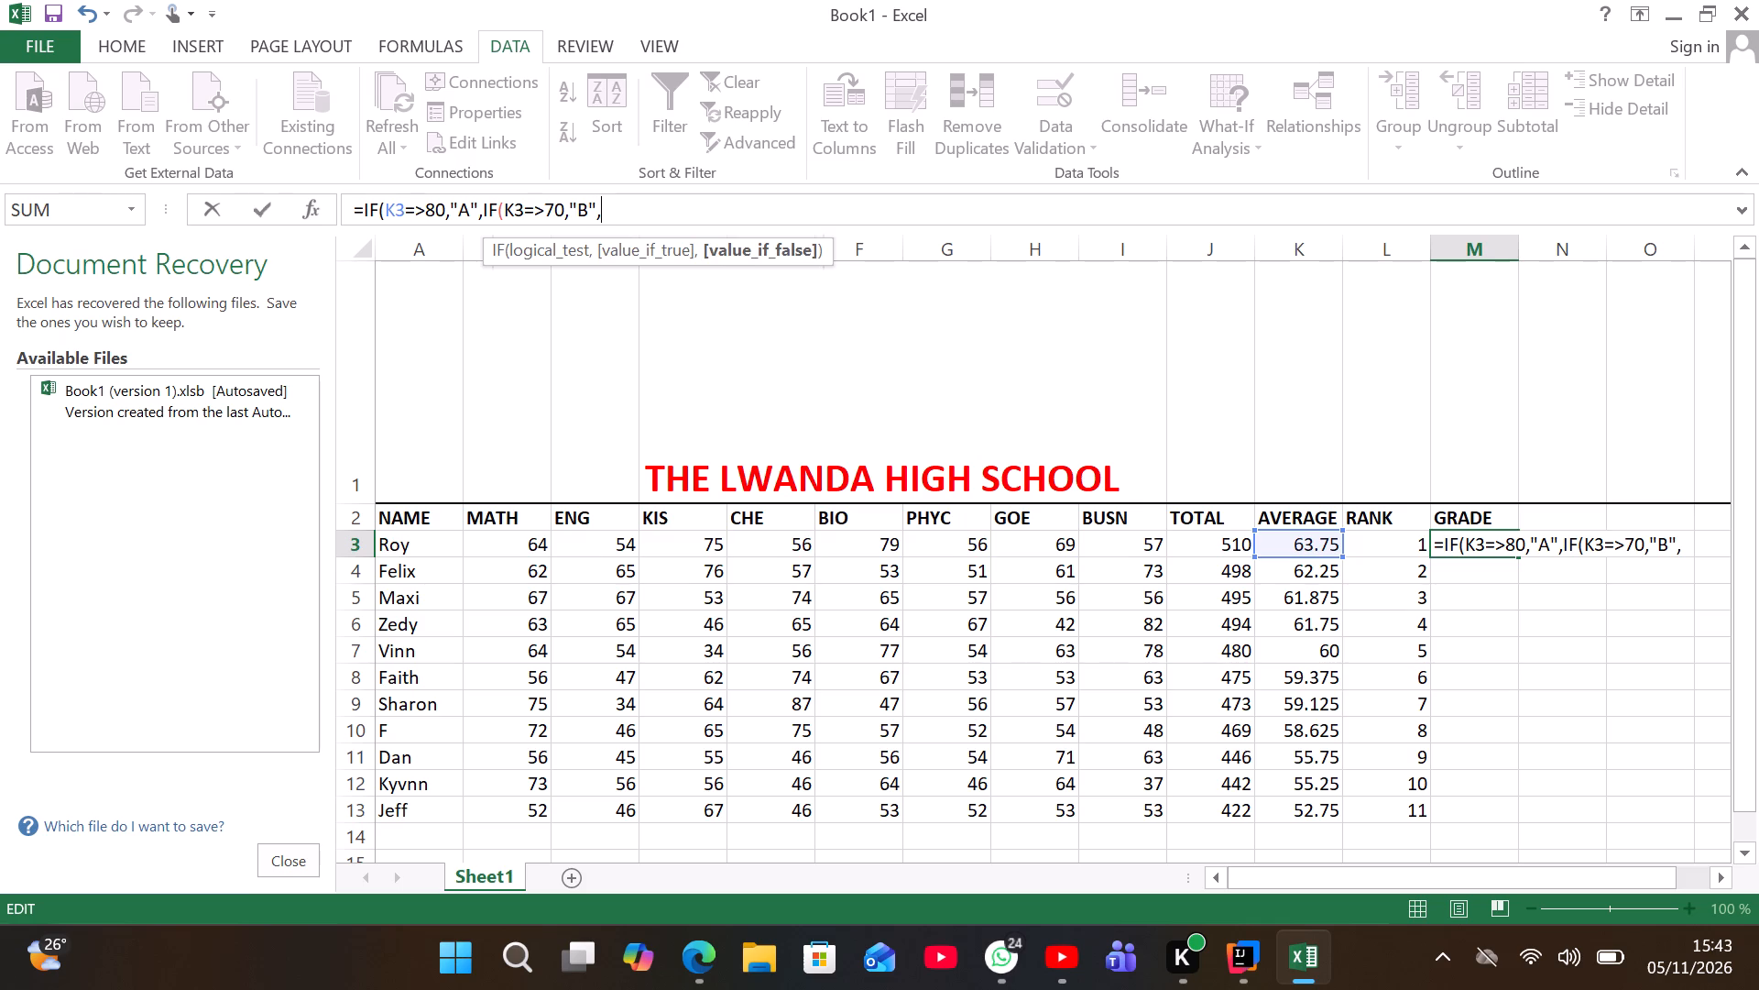
Nest a third IF in the M3 formula with the test K3=>60 and "C" as the value if true, followed by a comma.
key("i")
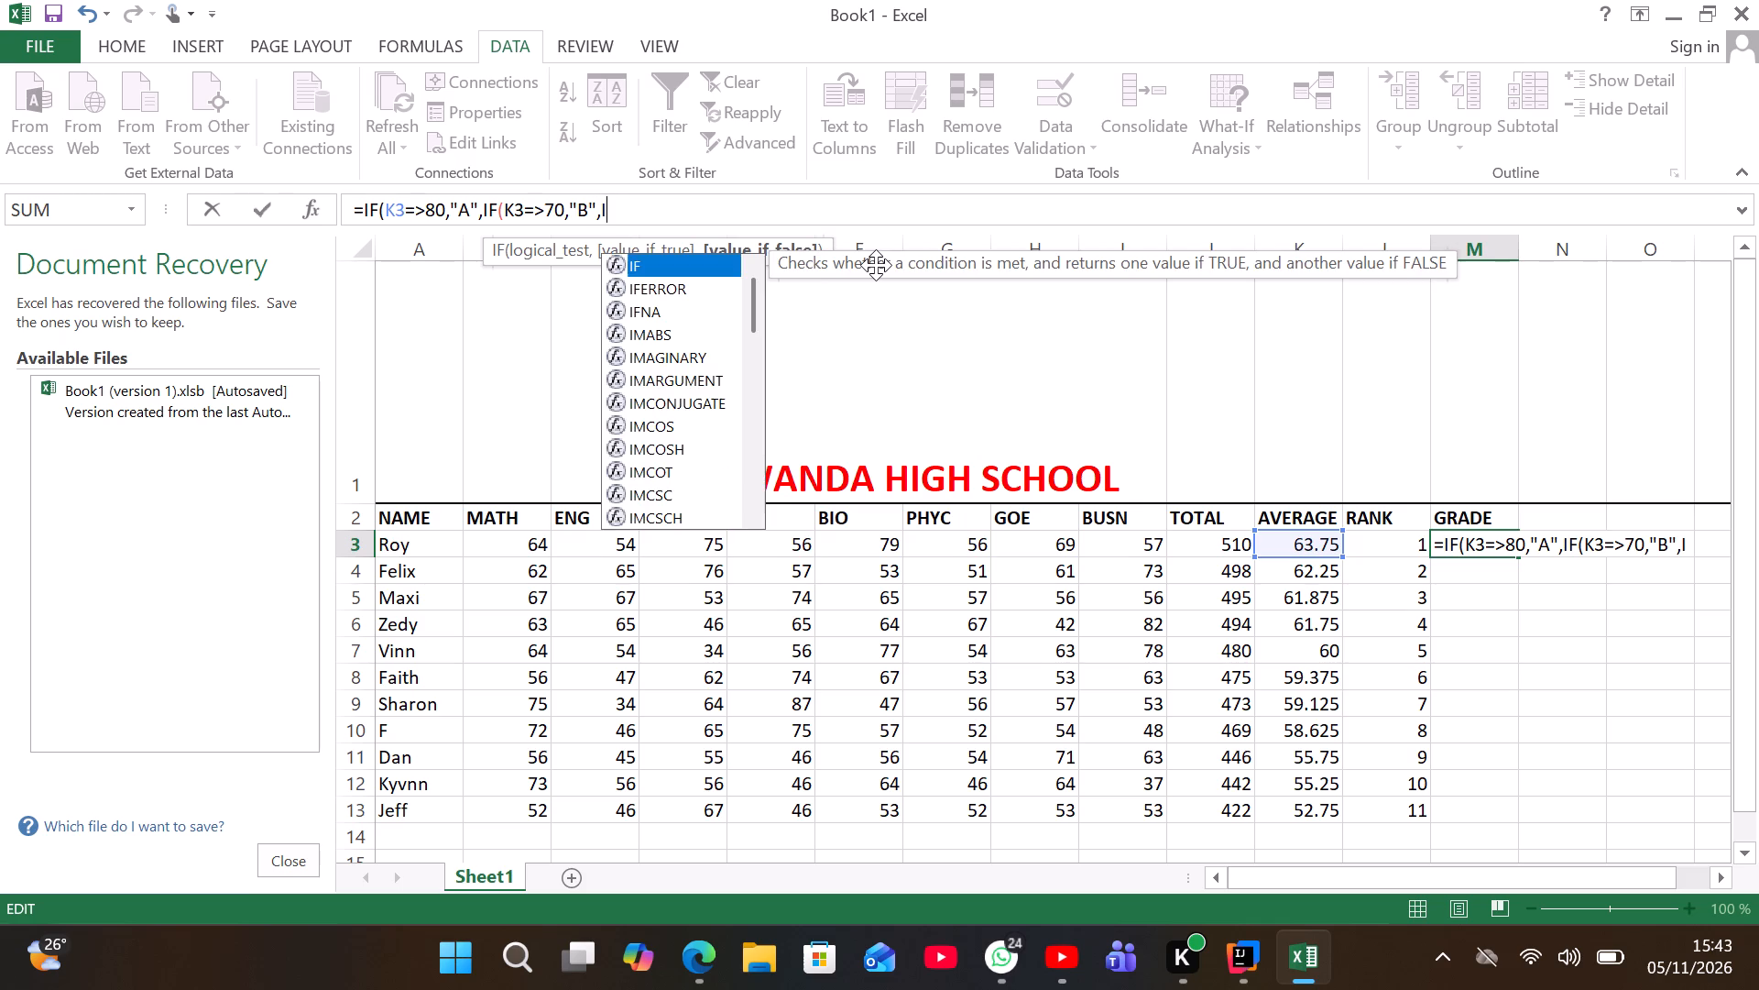
key("f")
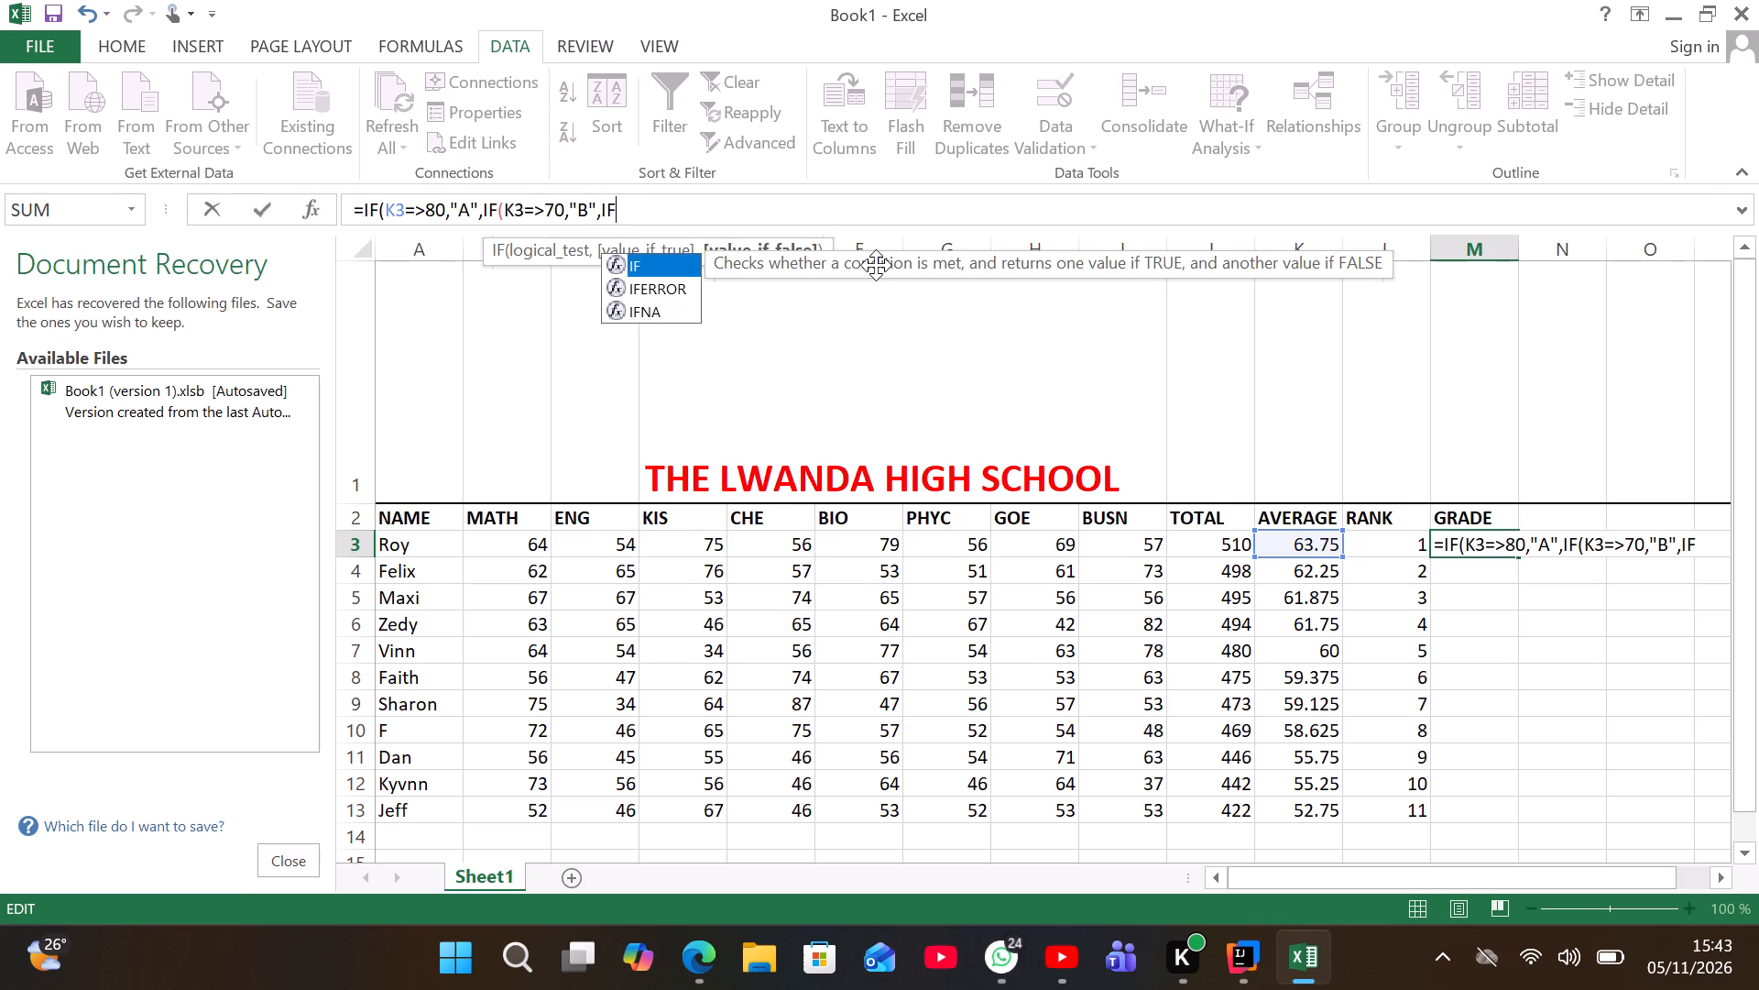
key("shift+parenleft")
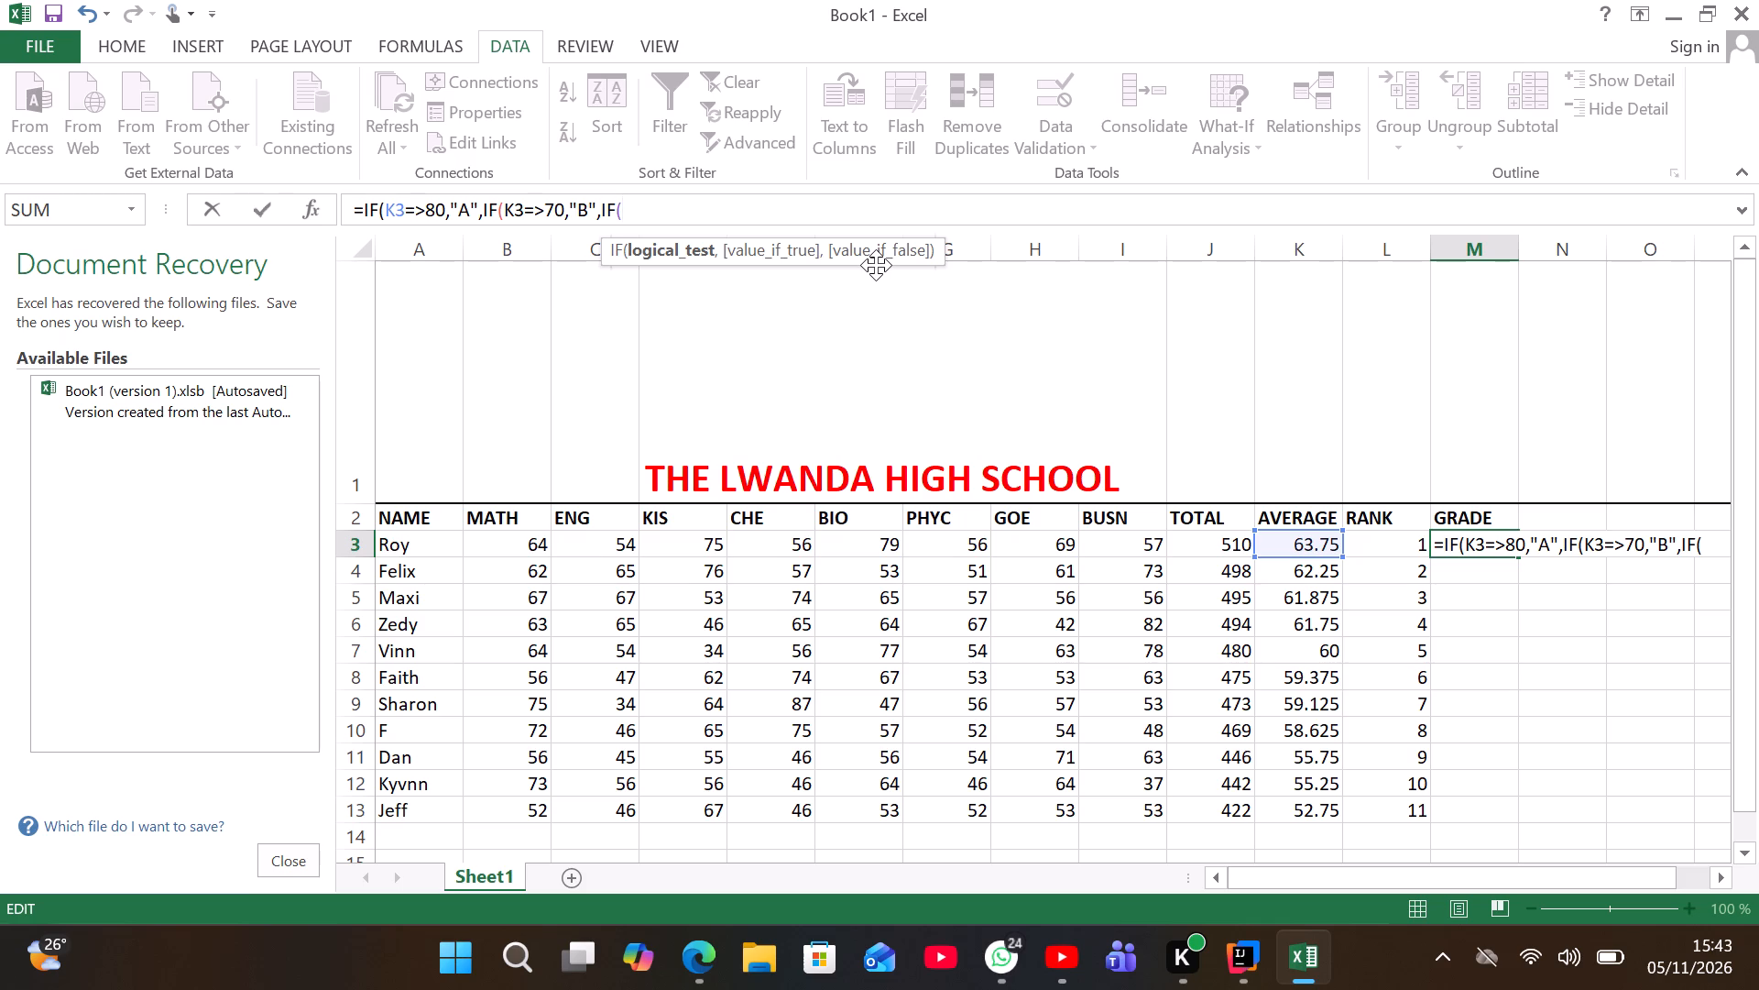
key("k")
key("3")
key("equal")
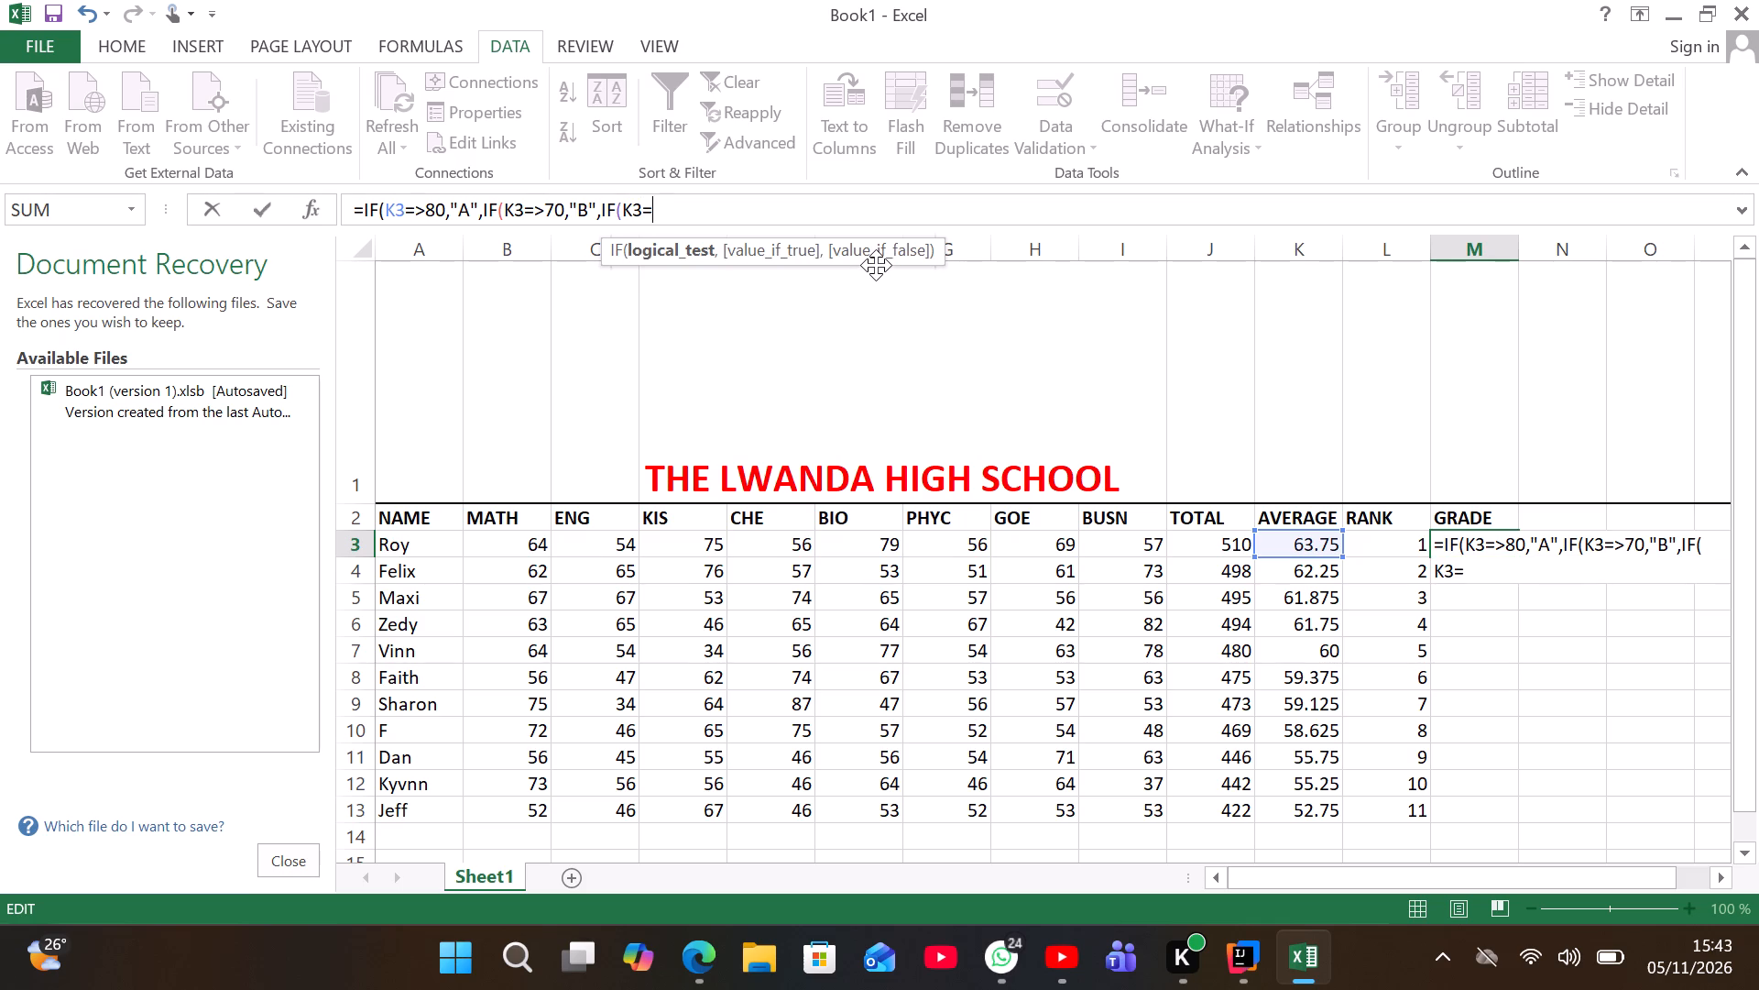
key("shift+greater")
key("6")
key("0")
key("comma")
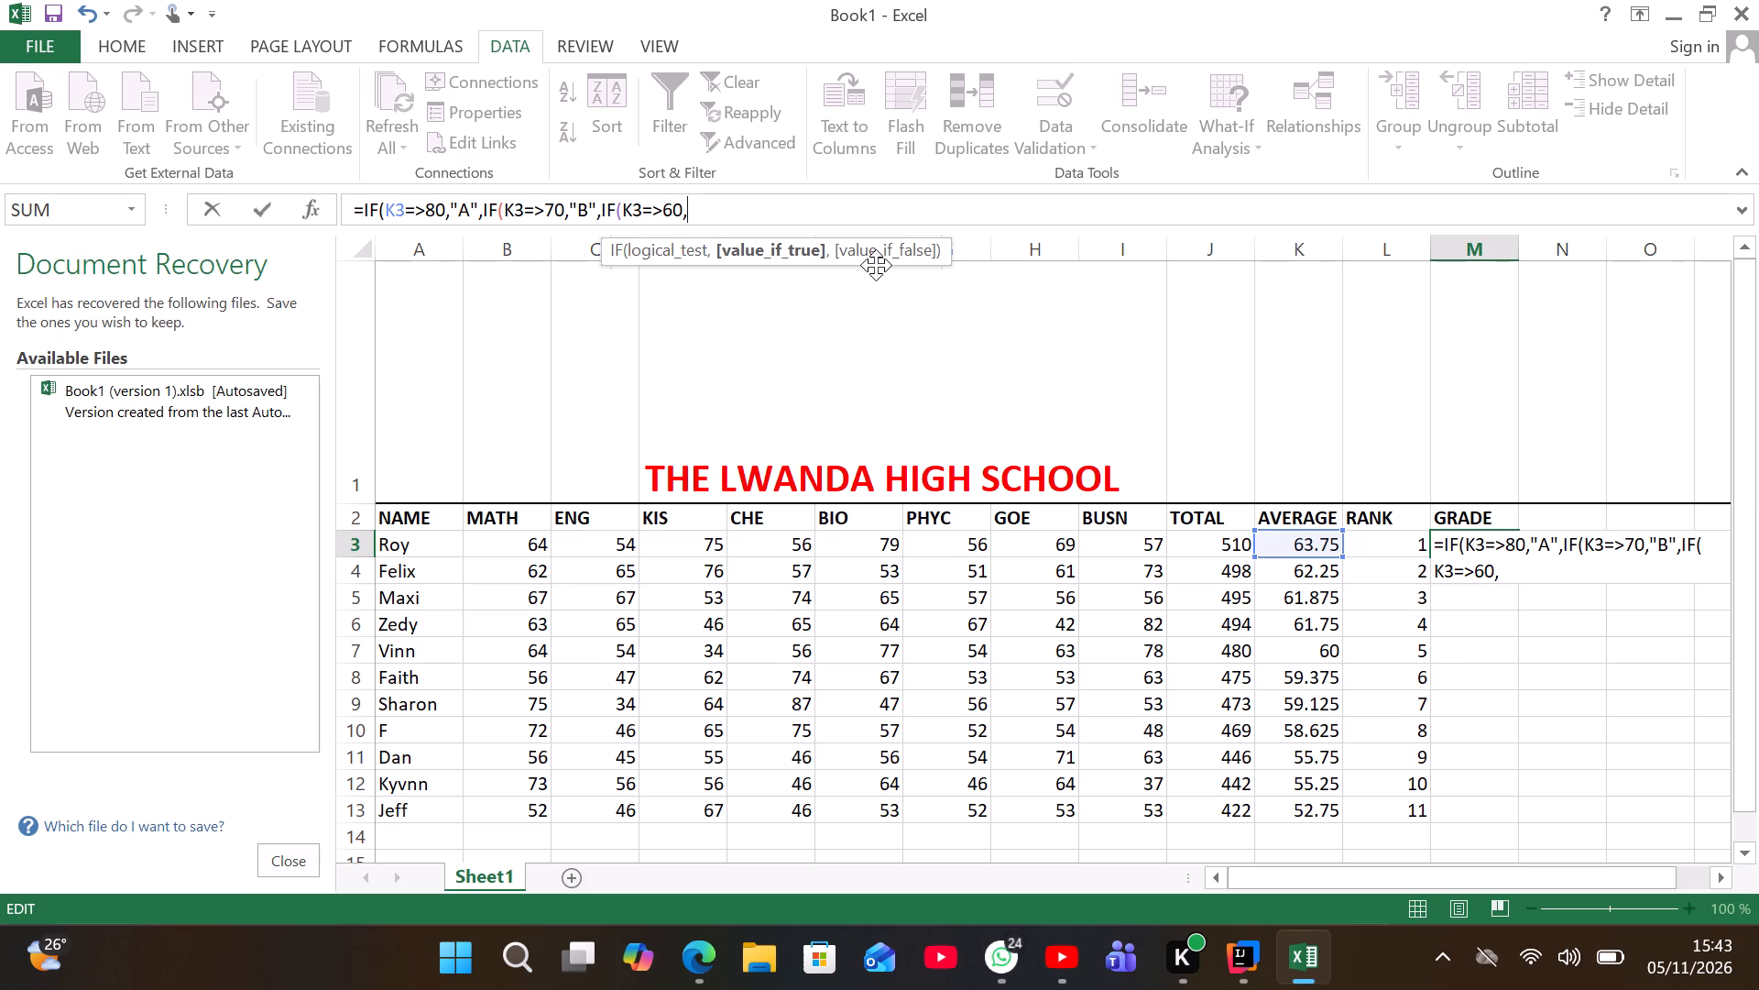
key("shift+quotedbl")
key("c")
key("shift+quotedbl")
key("comma")
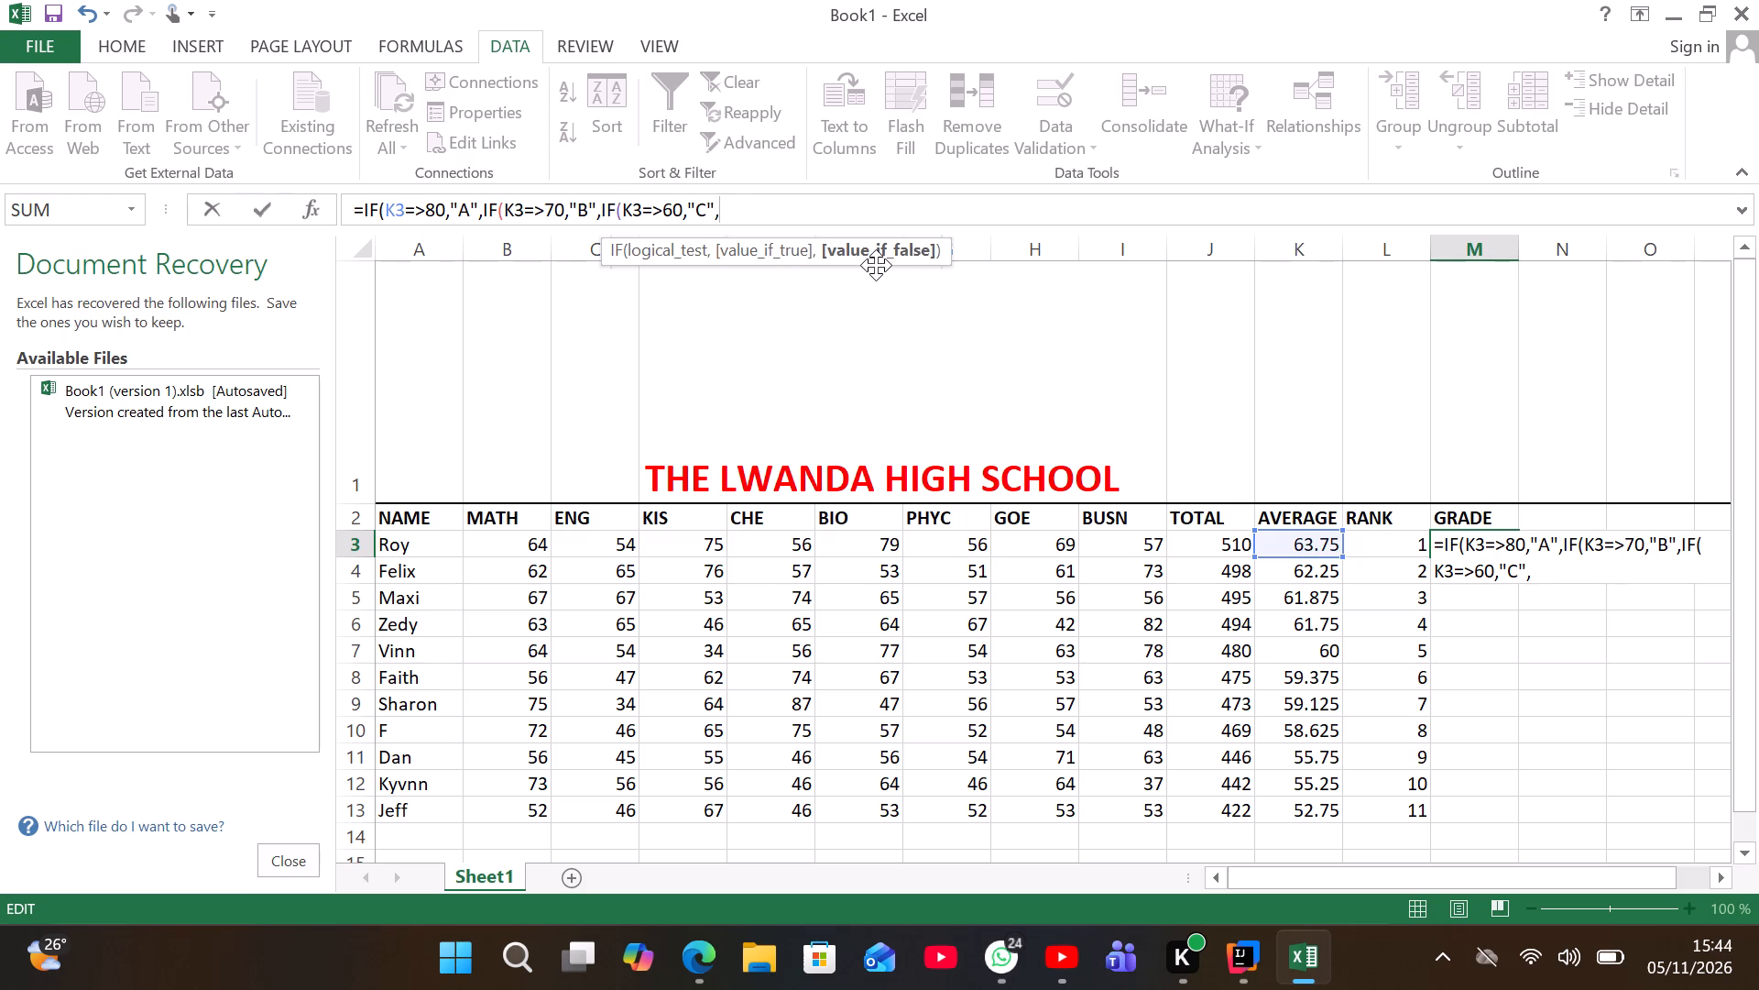
Nest a fourth IF in the M3 formula with the test K3=>50 and "D" as the value if true, followed by a comma.
type("IF")
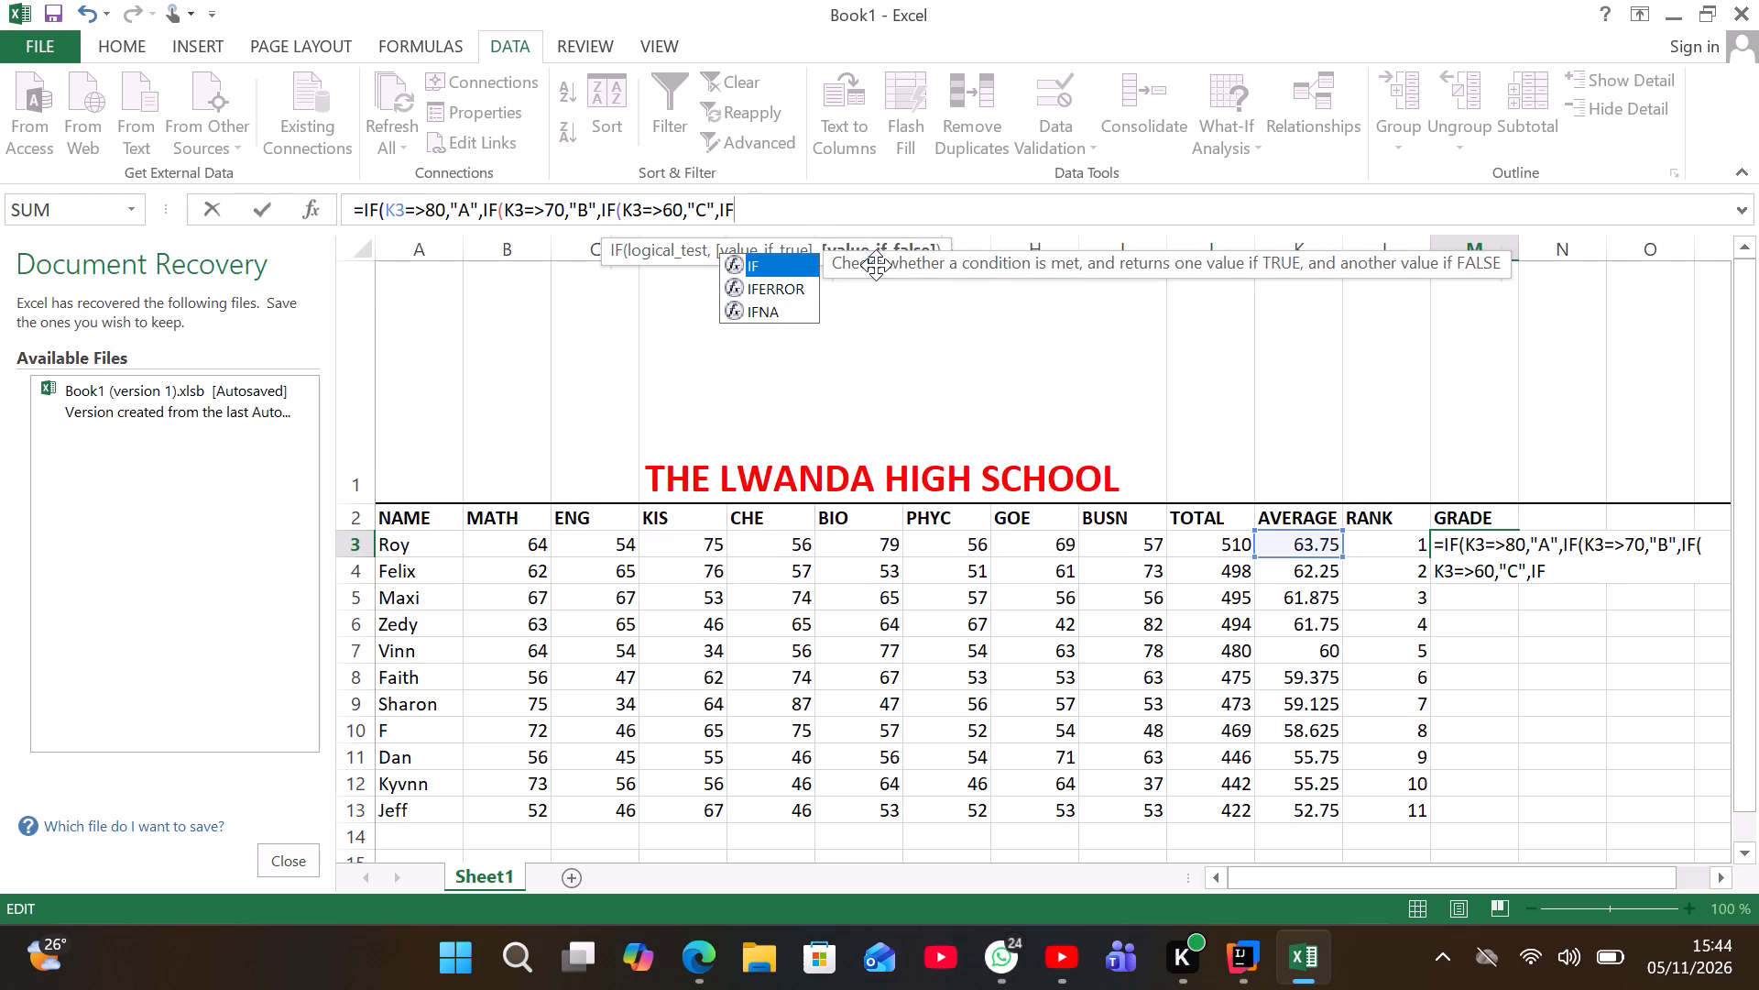
key("shift+parenleft")
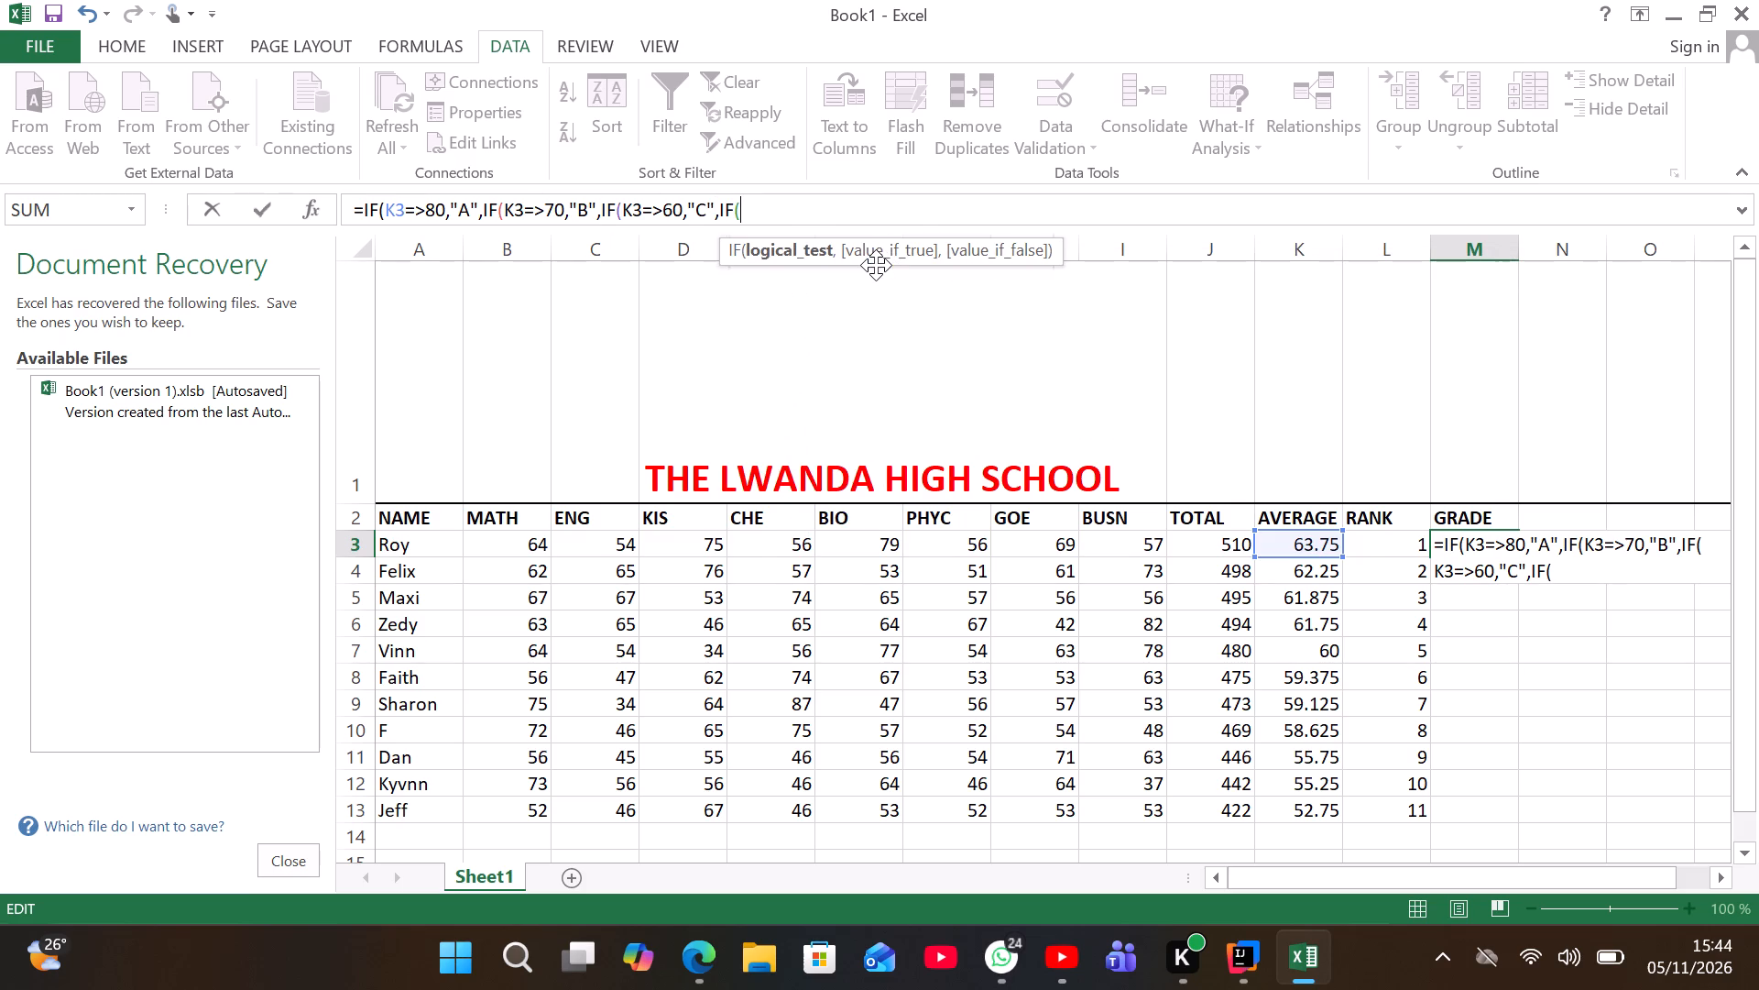
key("k")
key("3")
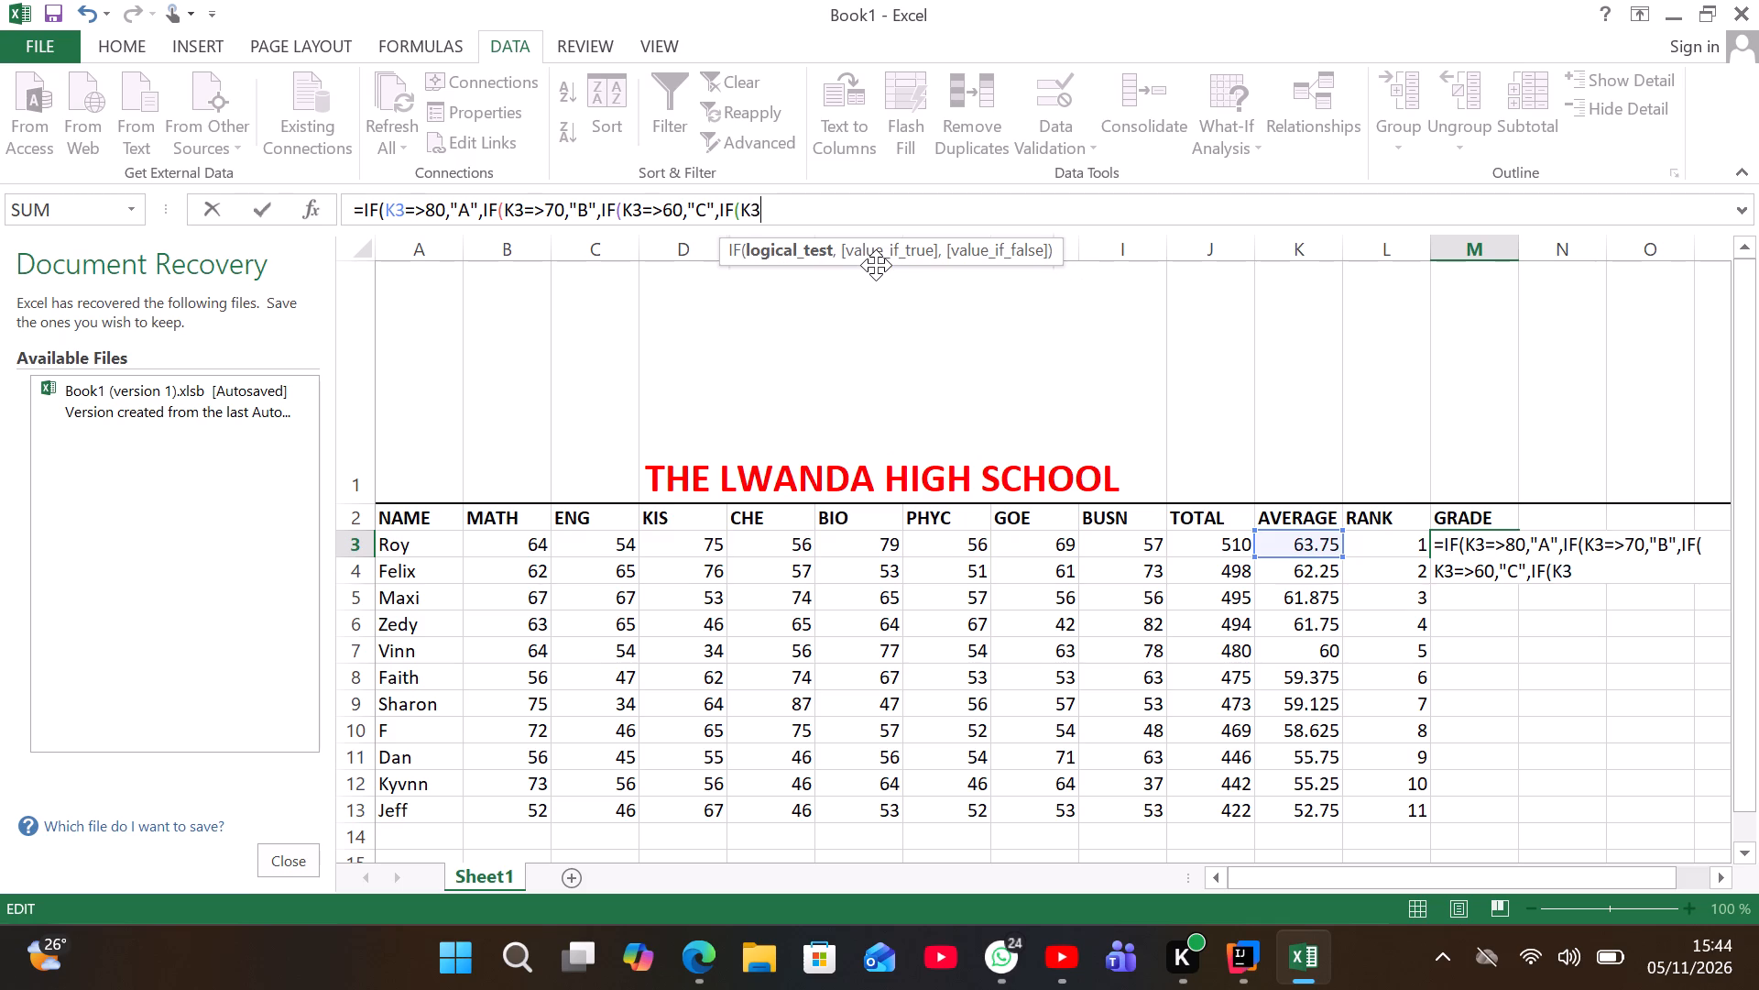
key("equal")
key("shift+greater")
type("50")
key("comma")
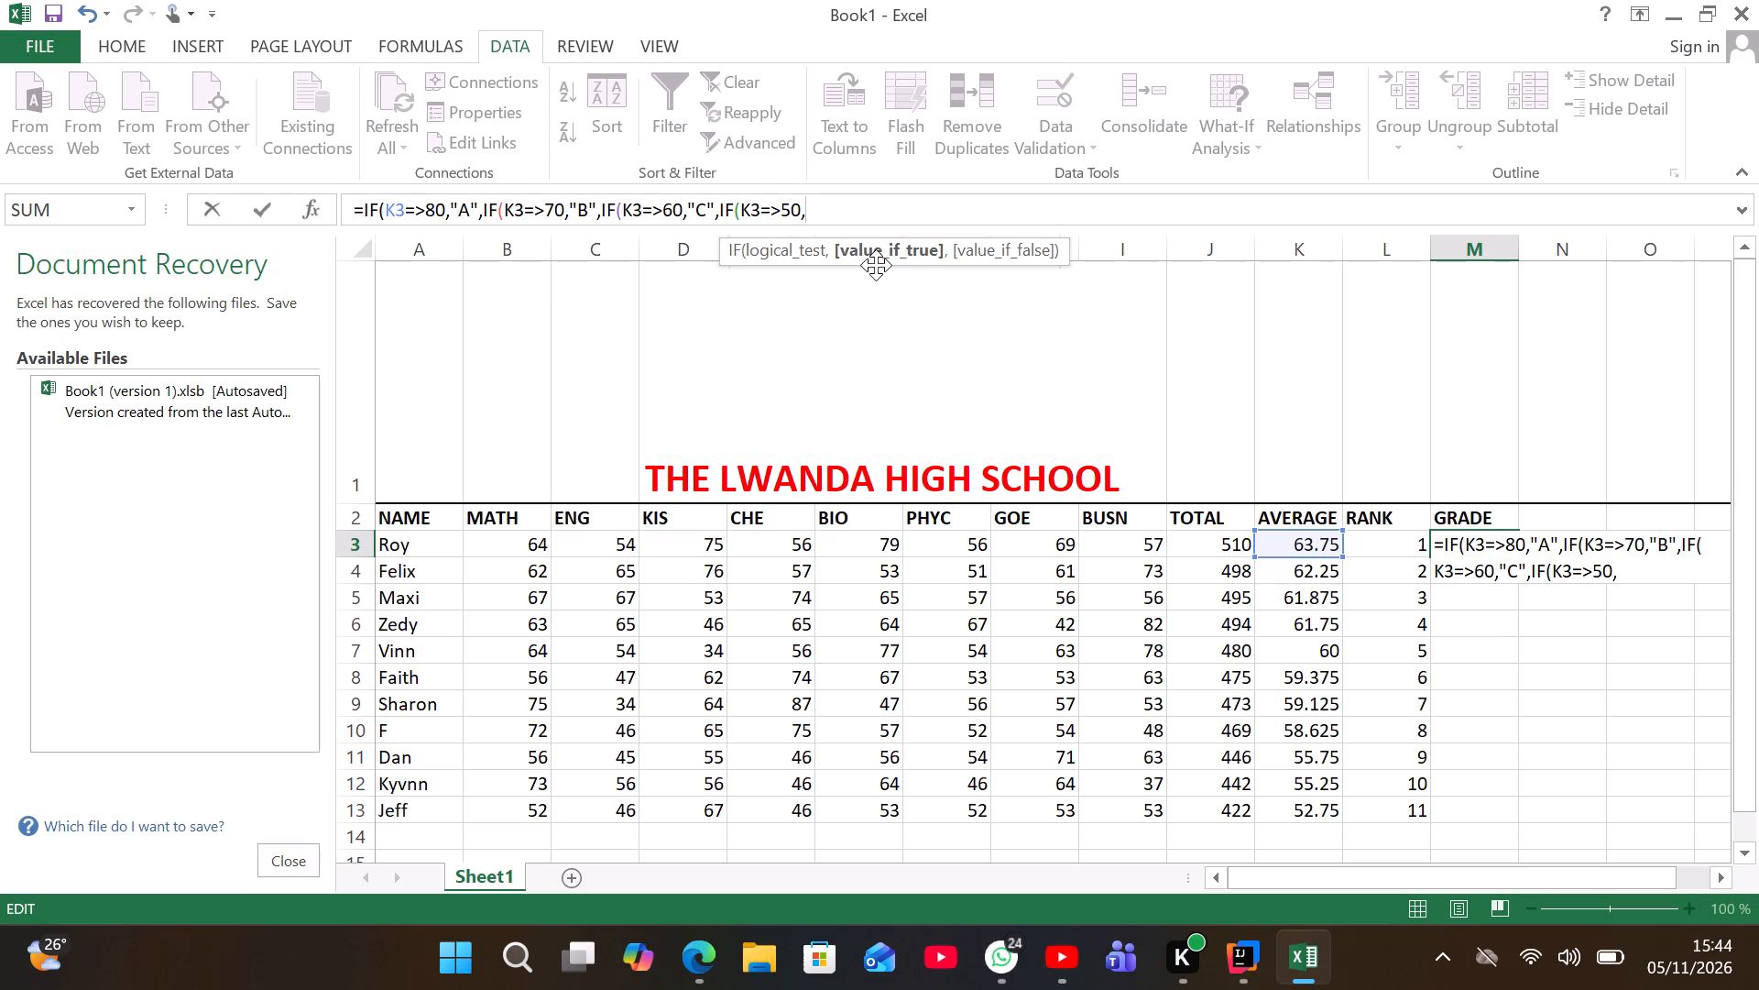
key("shift+quotedbl")
key("d")
key("shift+quotedbl")
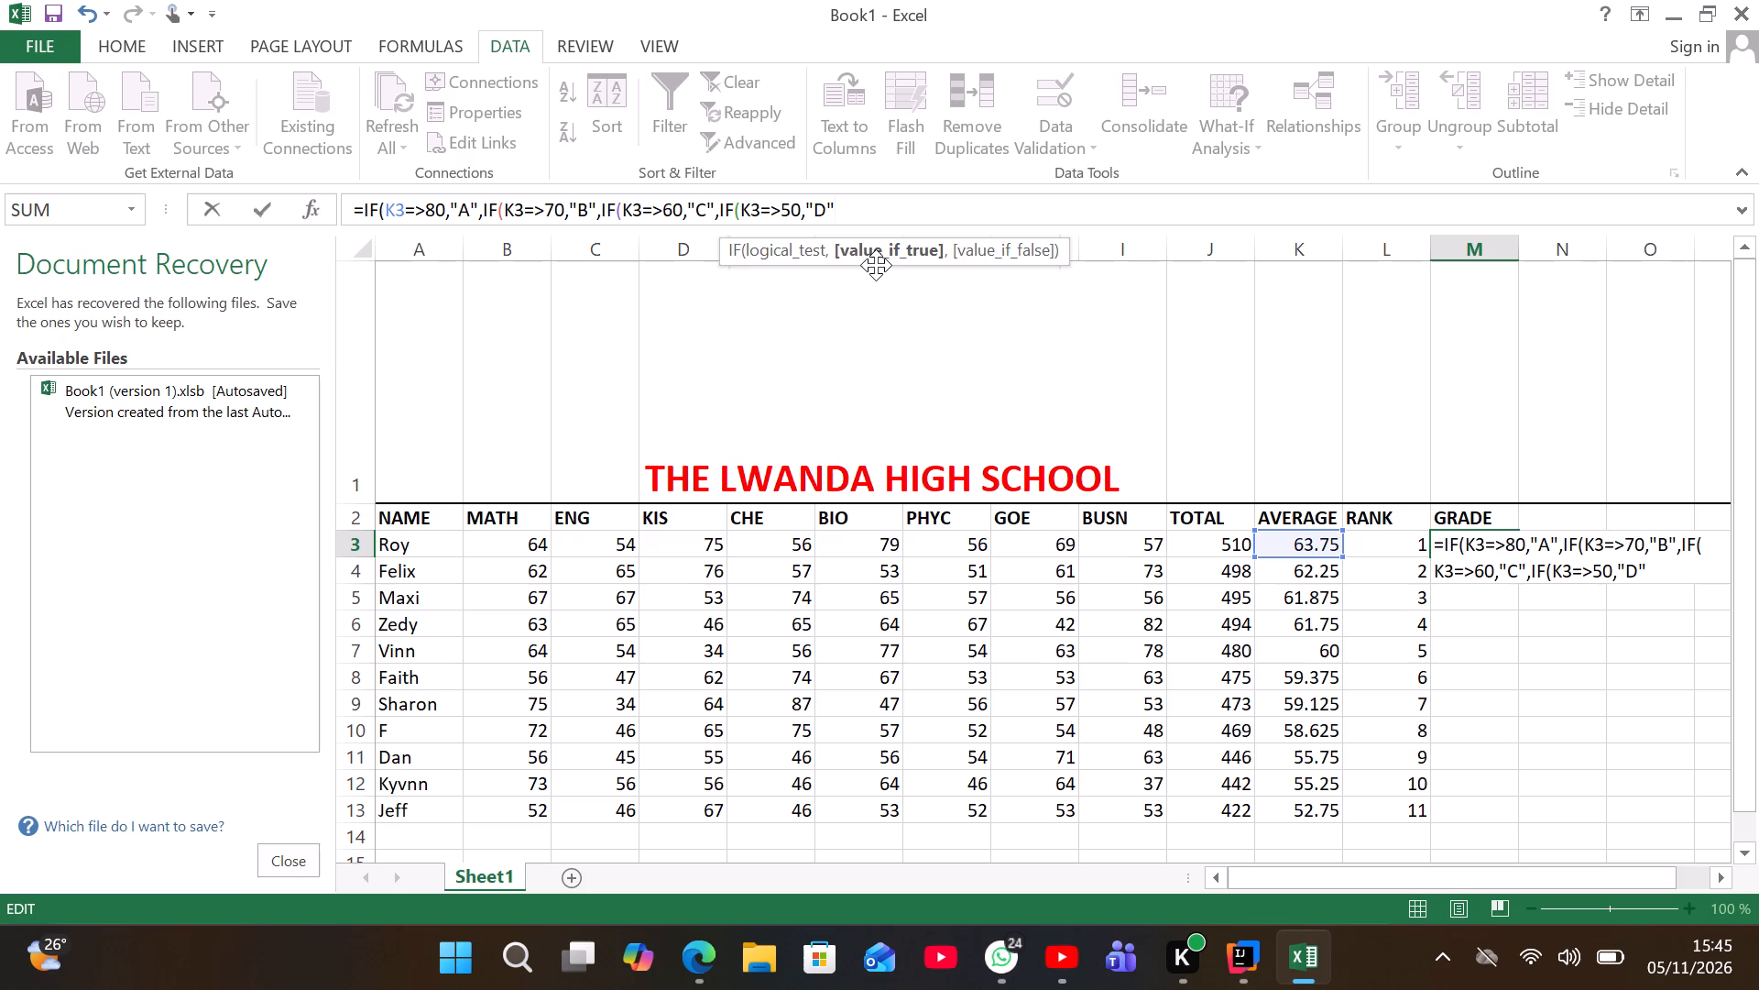
key("comma")
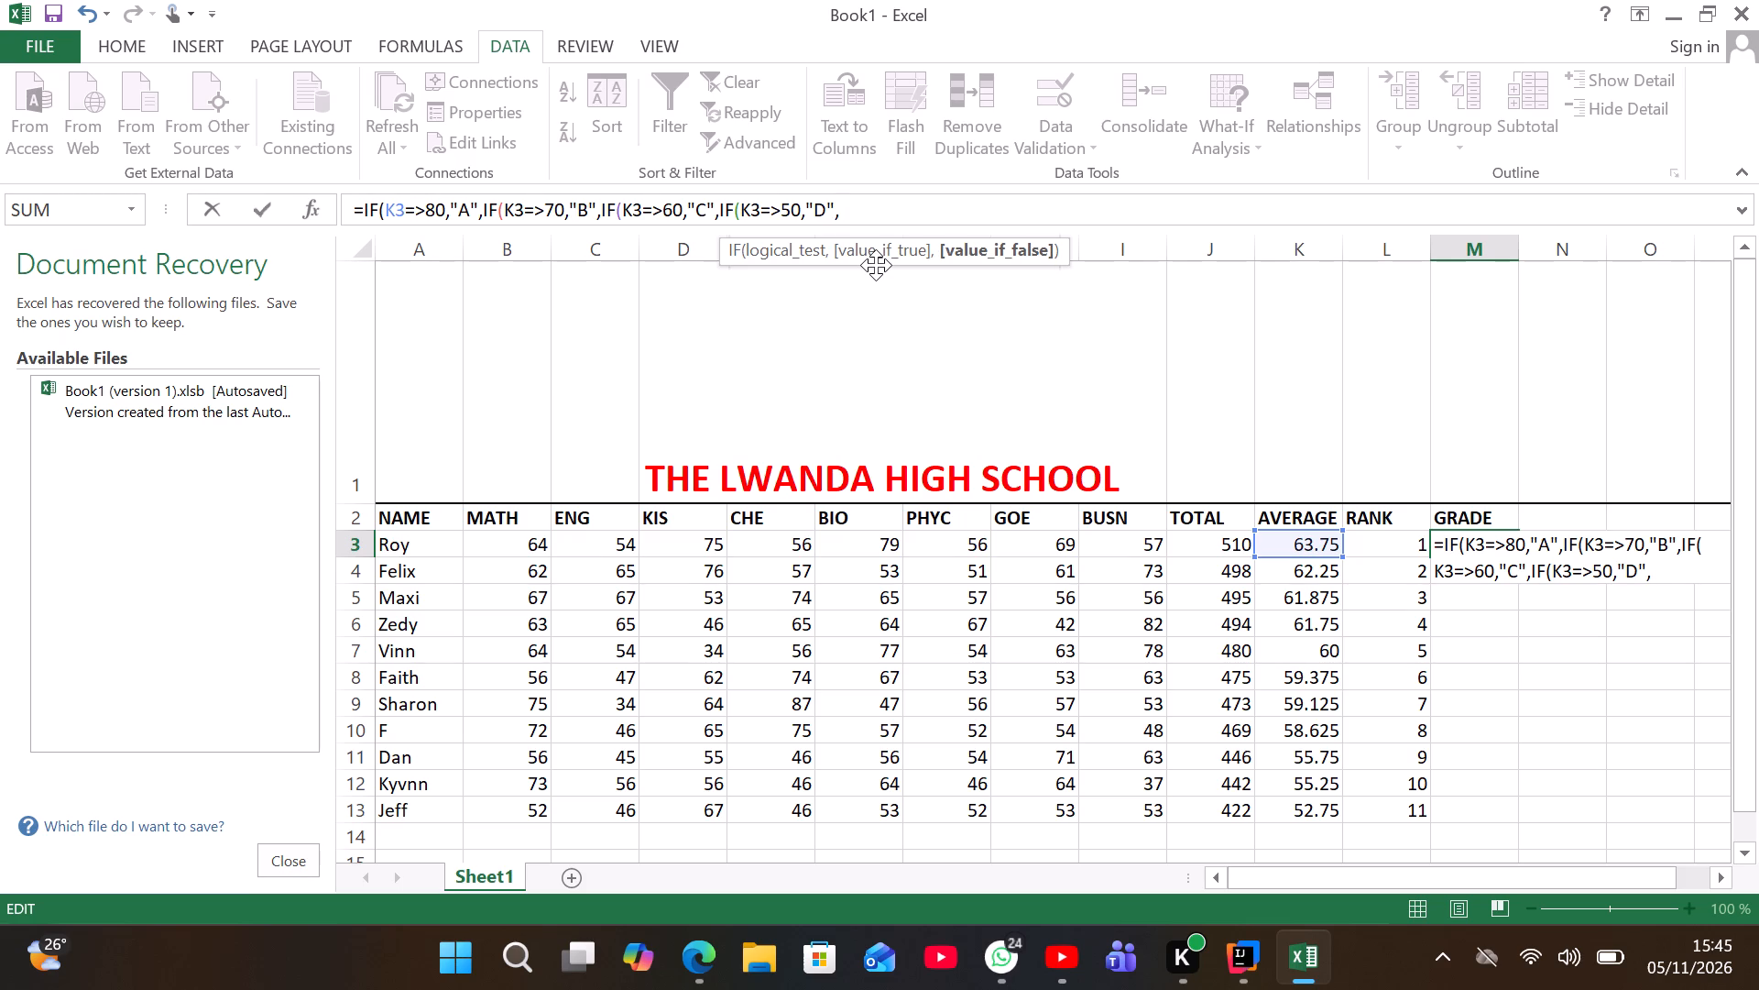
Finish the M3 grade formula with "E" as the last value if false and two closing parentheses, accepting the proposed formula correction.
key("shift+quotedbl")
key("e")
key("shift+quotedbl")
type("))")
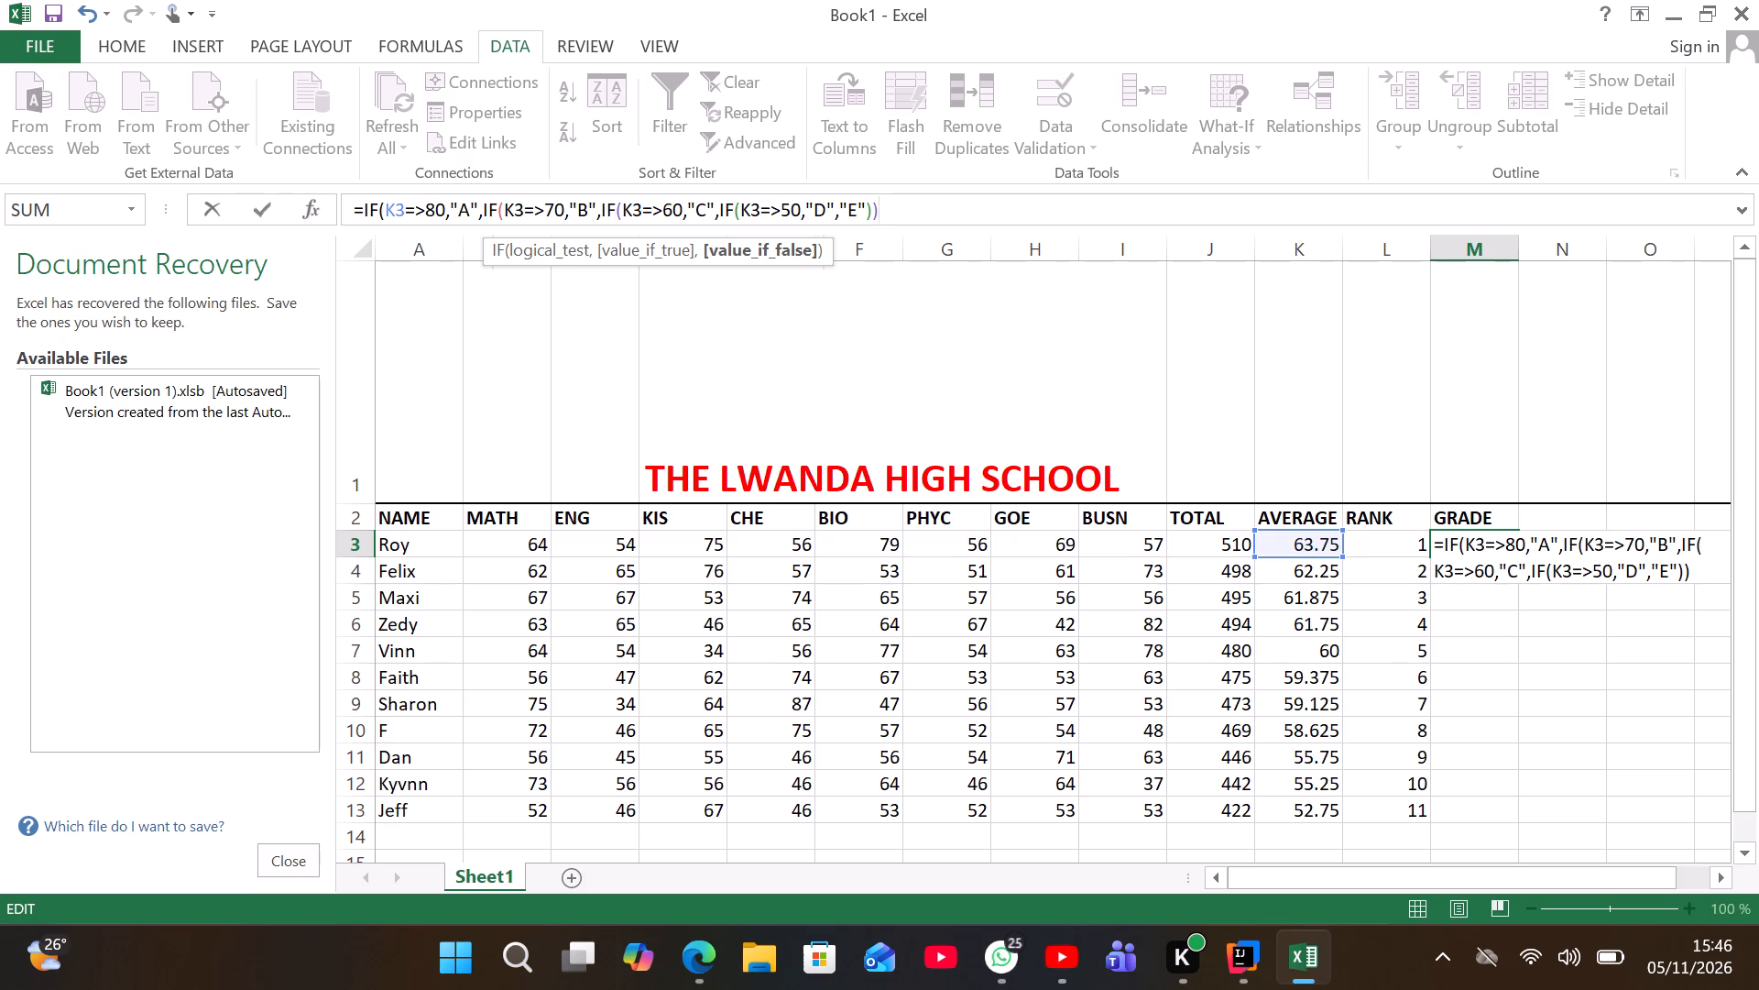
left_click_drag(1518, 589, 1517, 752)
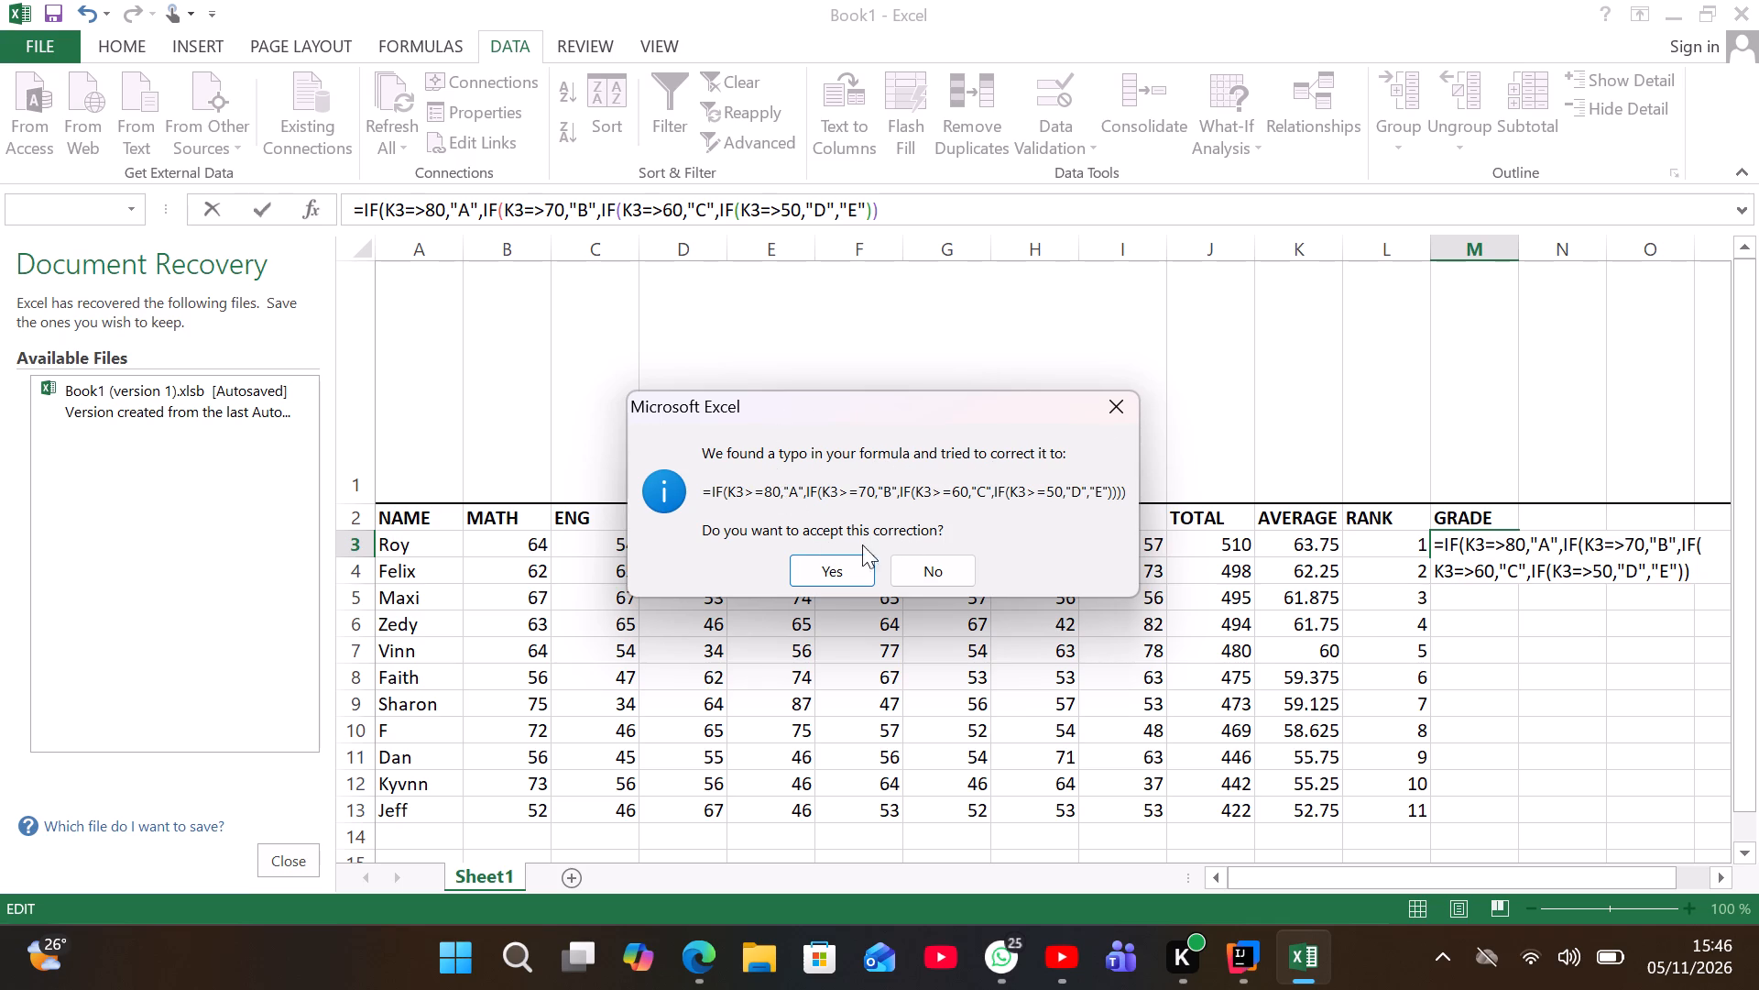
left_click(827, 558)
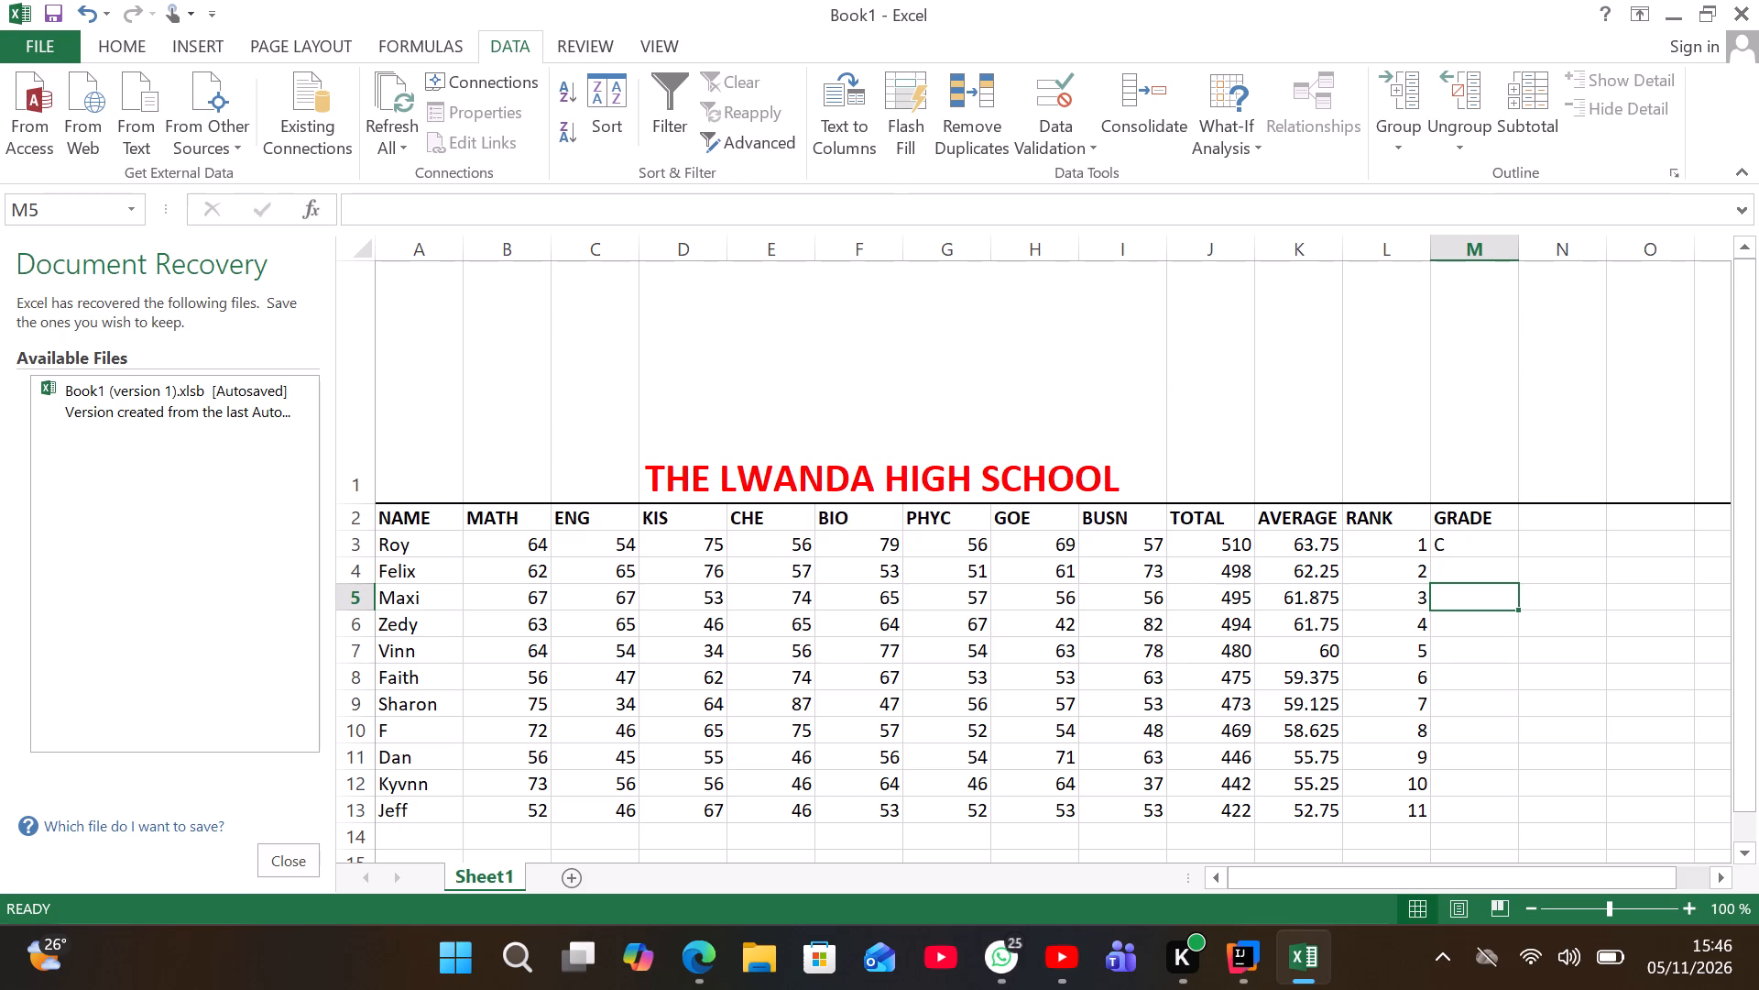
Fill the M3 grade formula down the GRADE column to M13.
left_click(1478, 548)
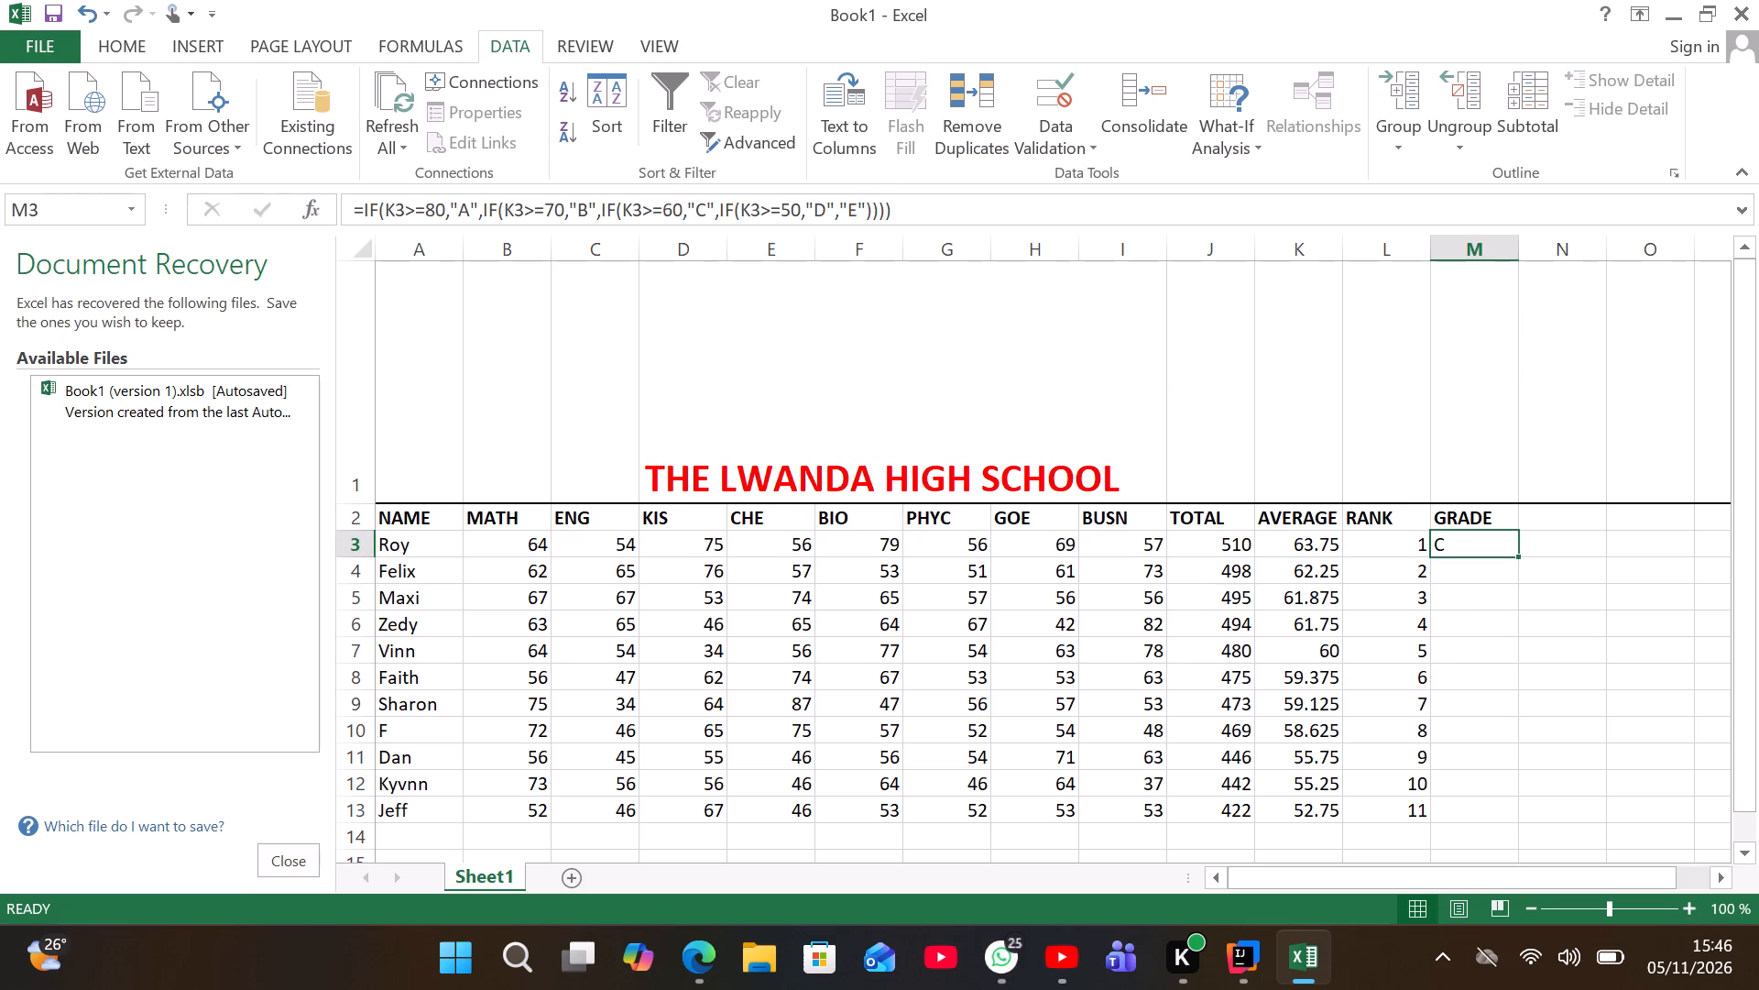
left_click_drag(1520, 558, 1503, 825)
left_click(1571, 706)
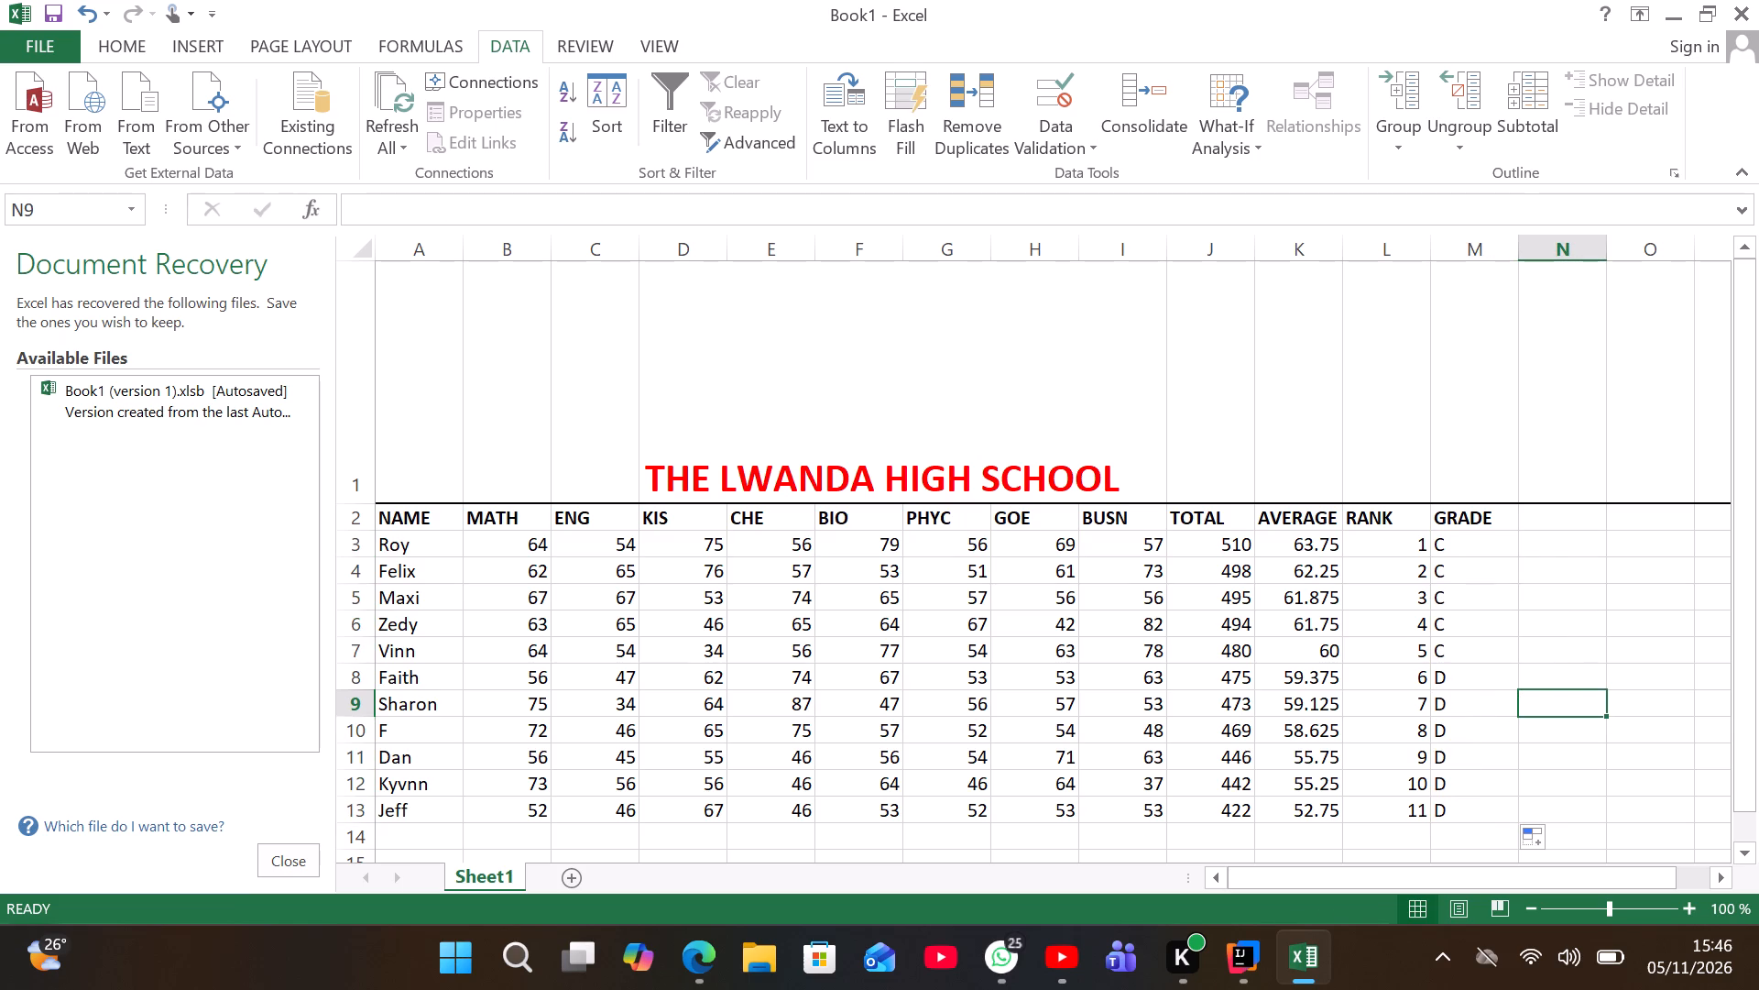
Set the threshold for grade "A" in the M3 formula to K3>=70.
left_click(1494, 555)
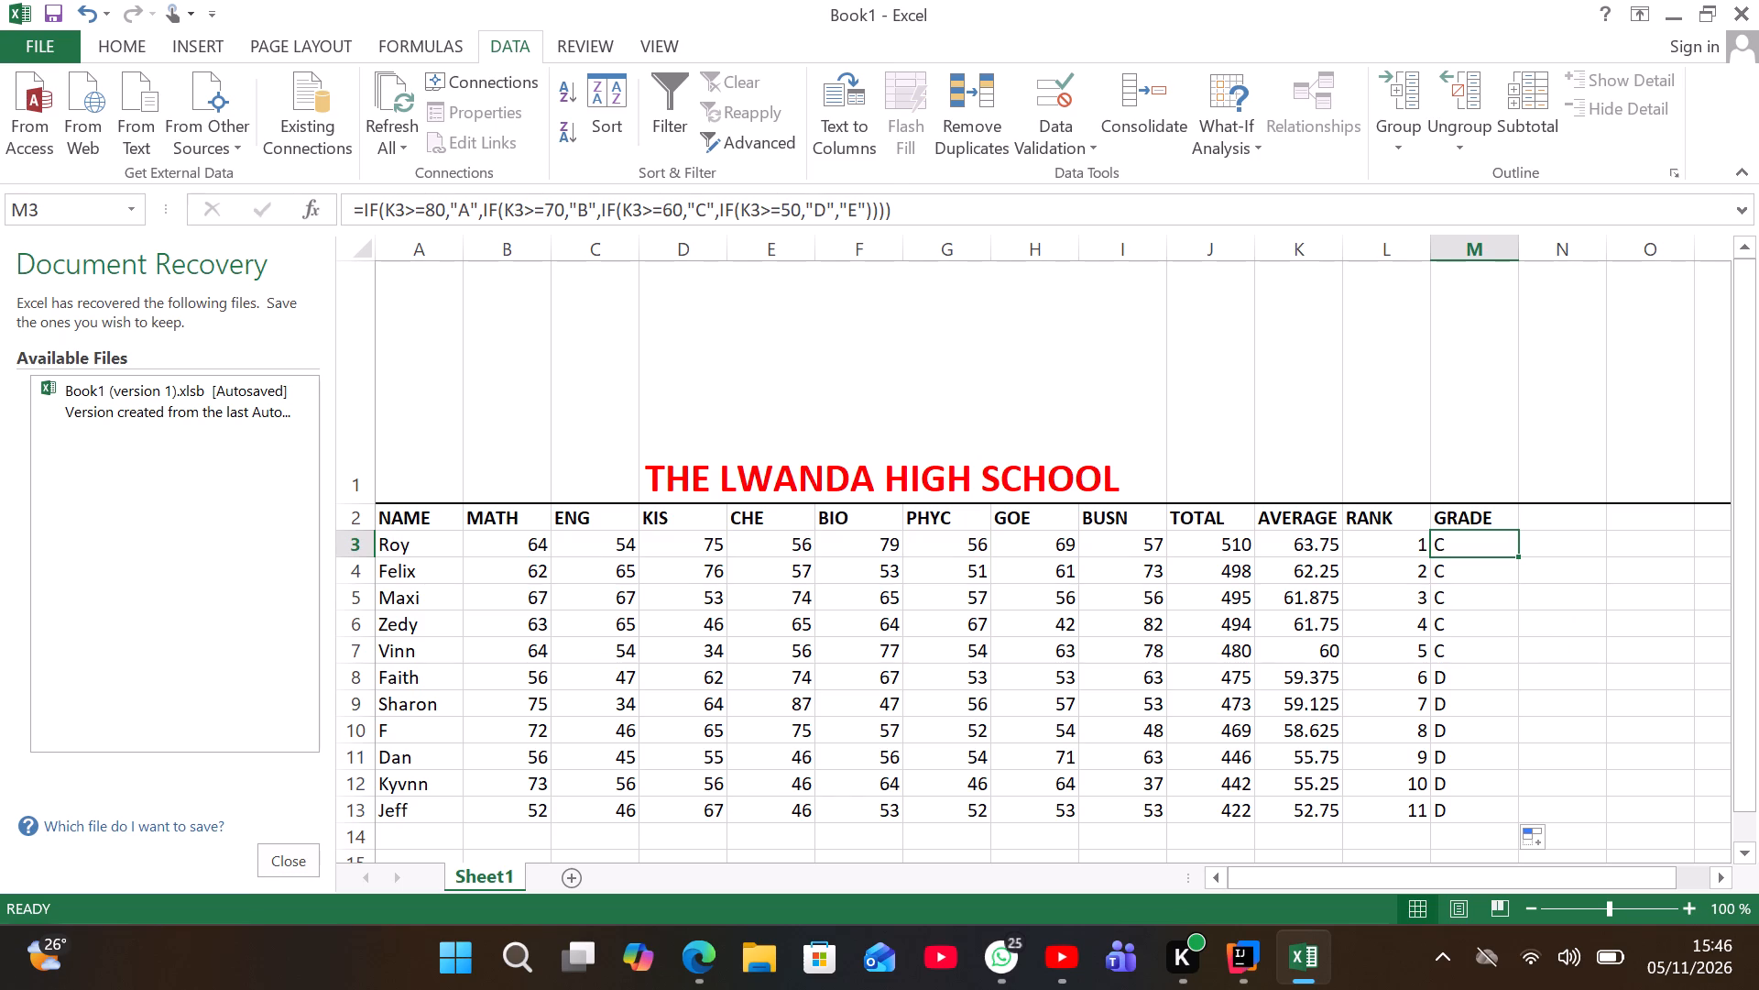
left_click(434, 212)
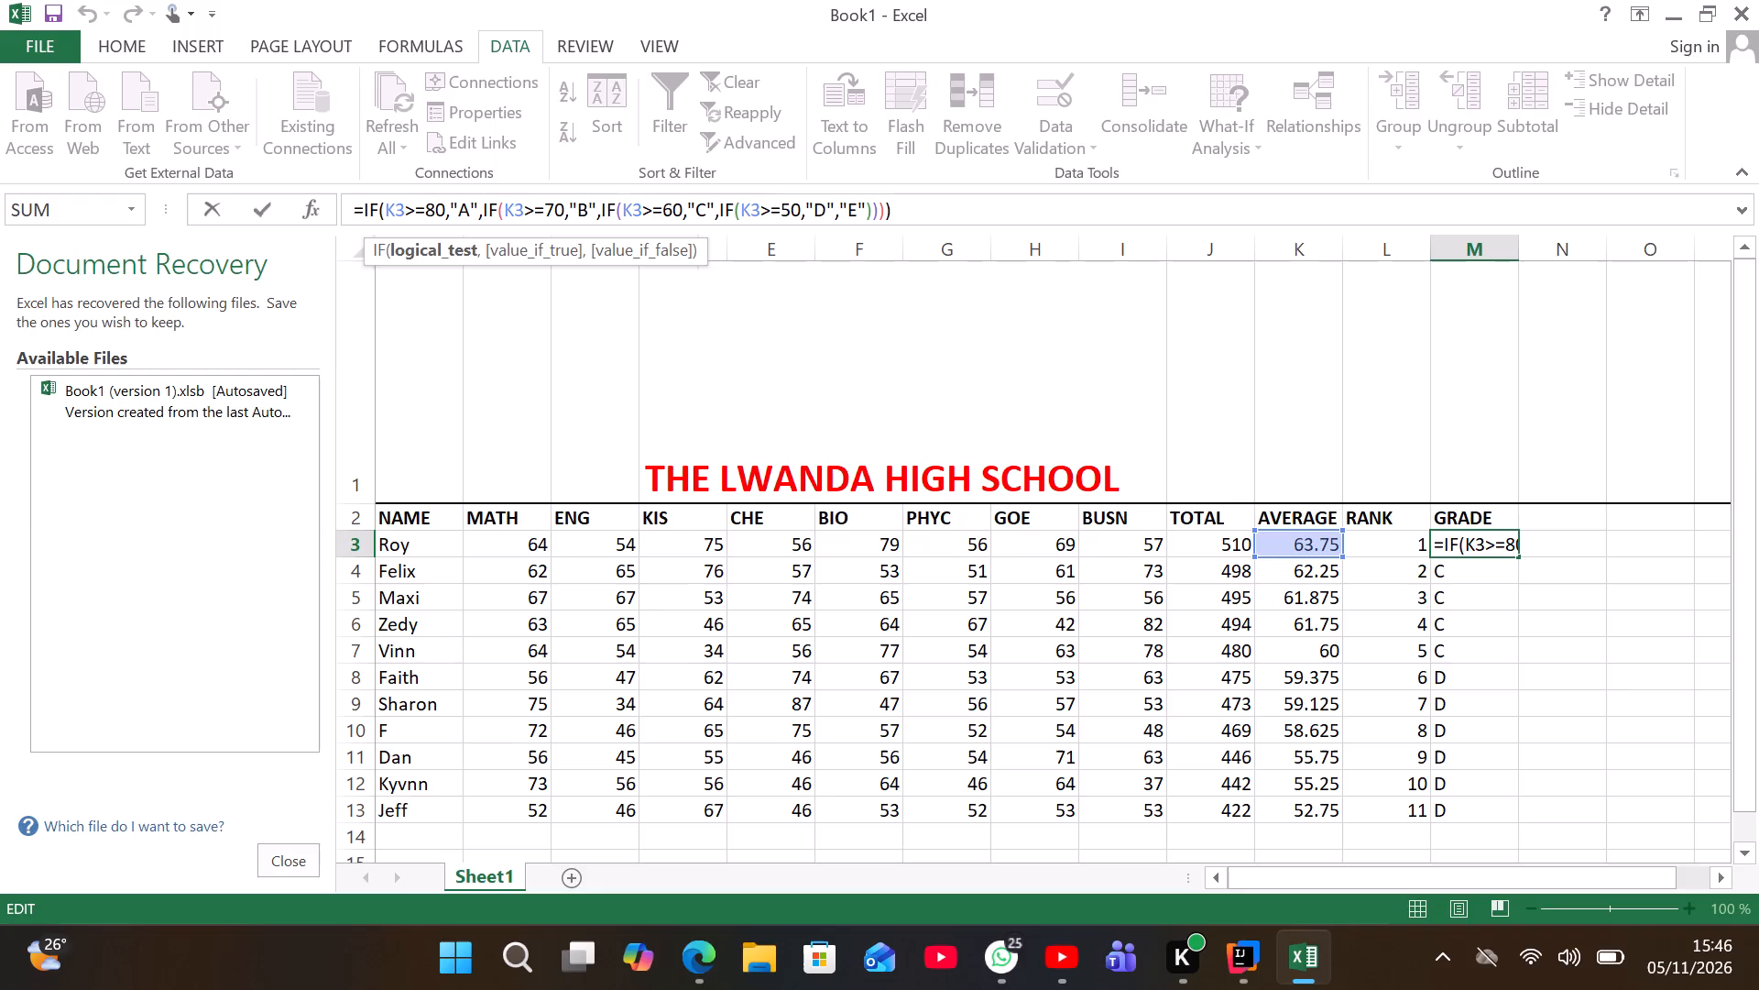
key("BackSpace")
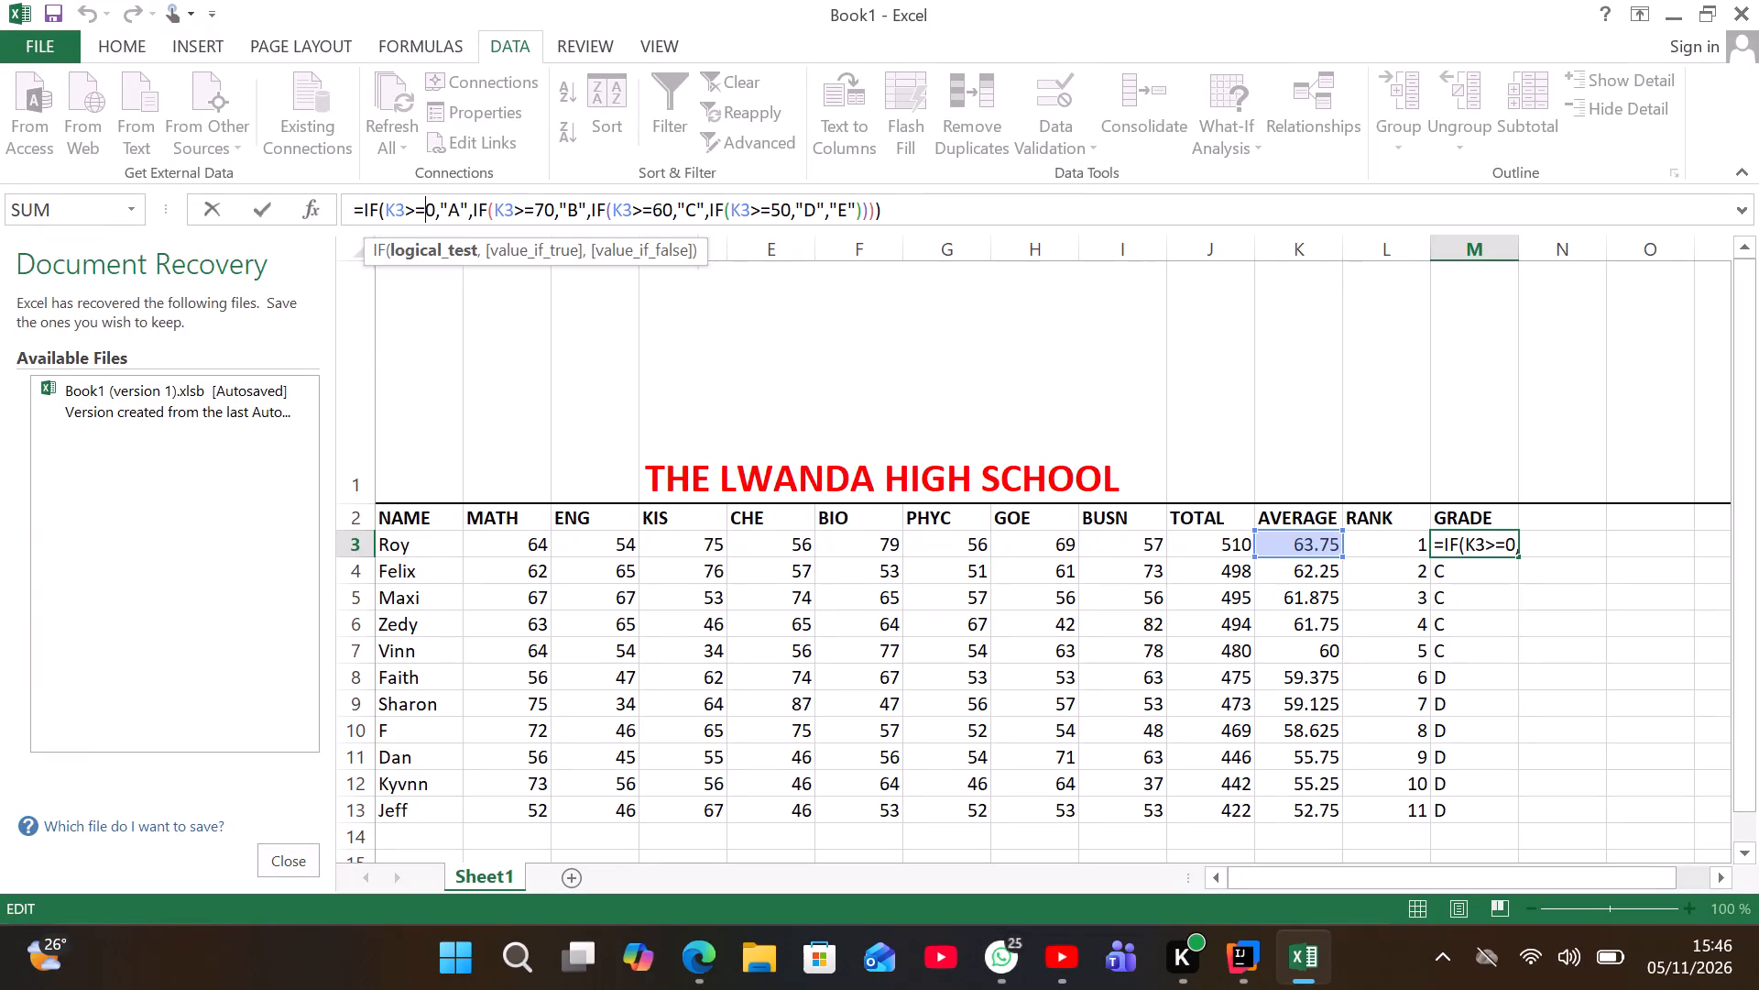
key("7")
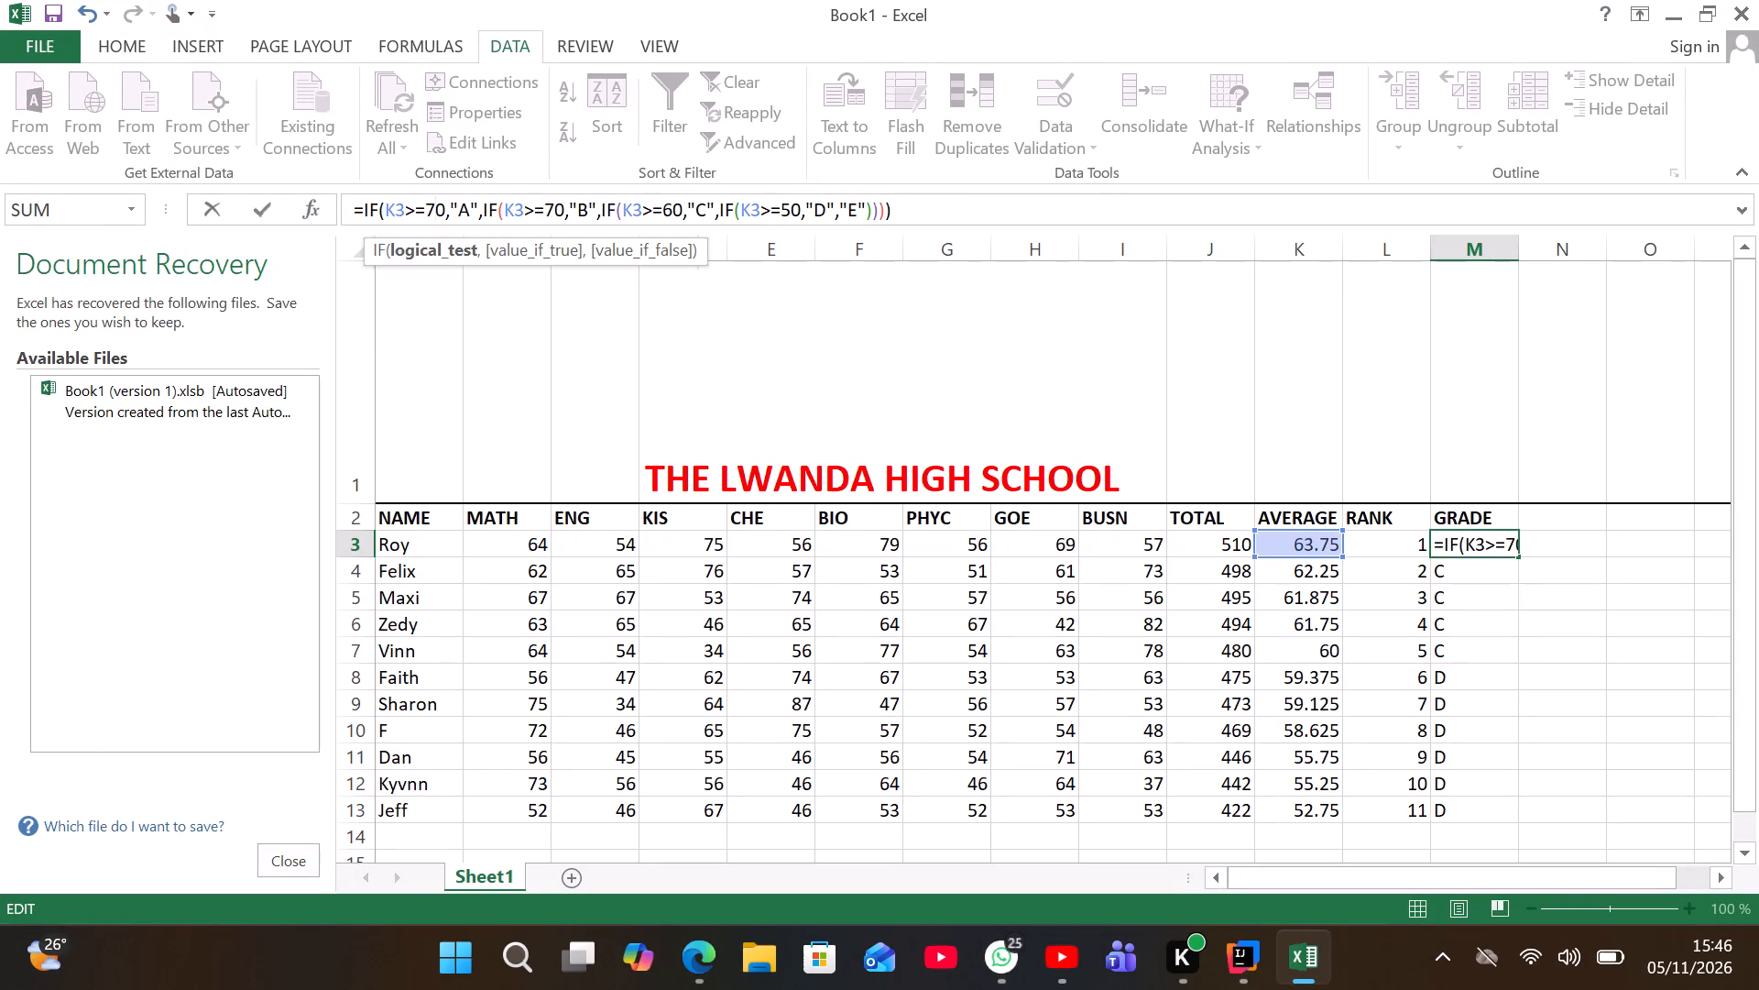
key("BackSpace")
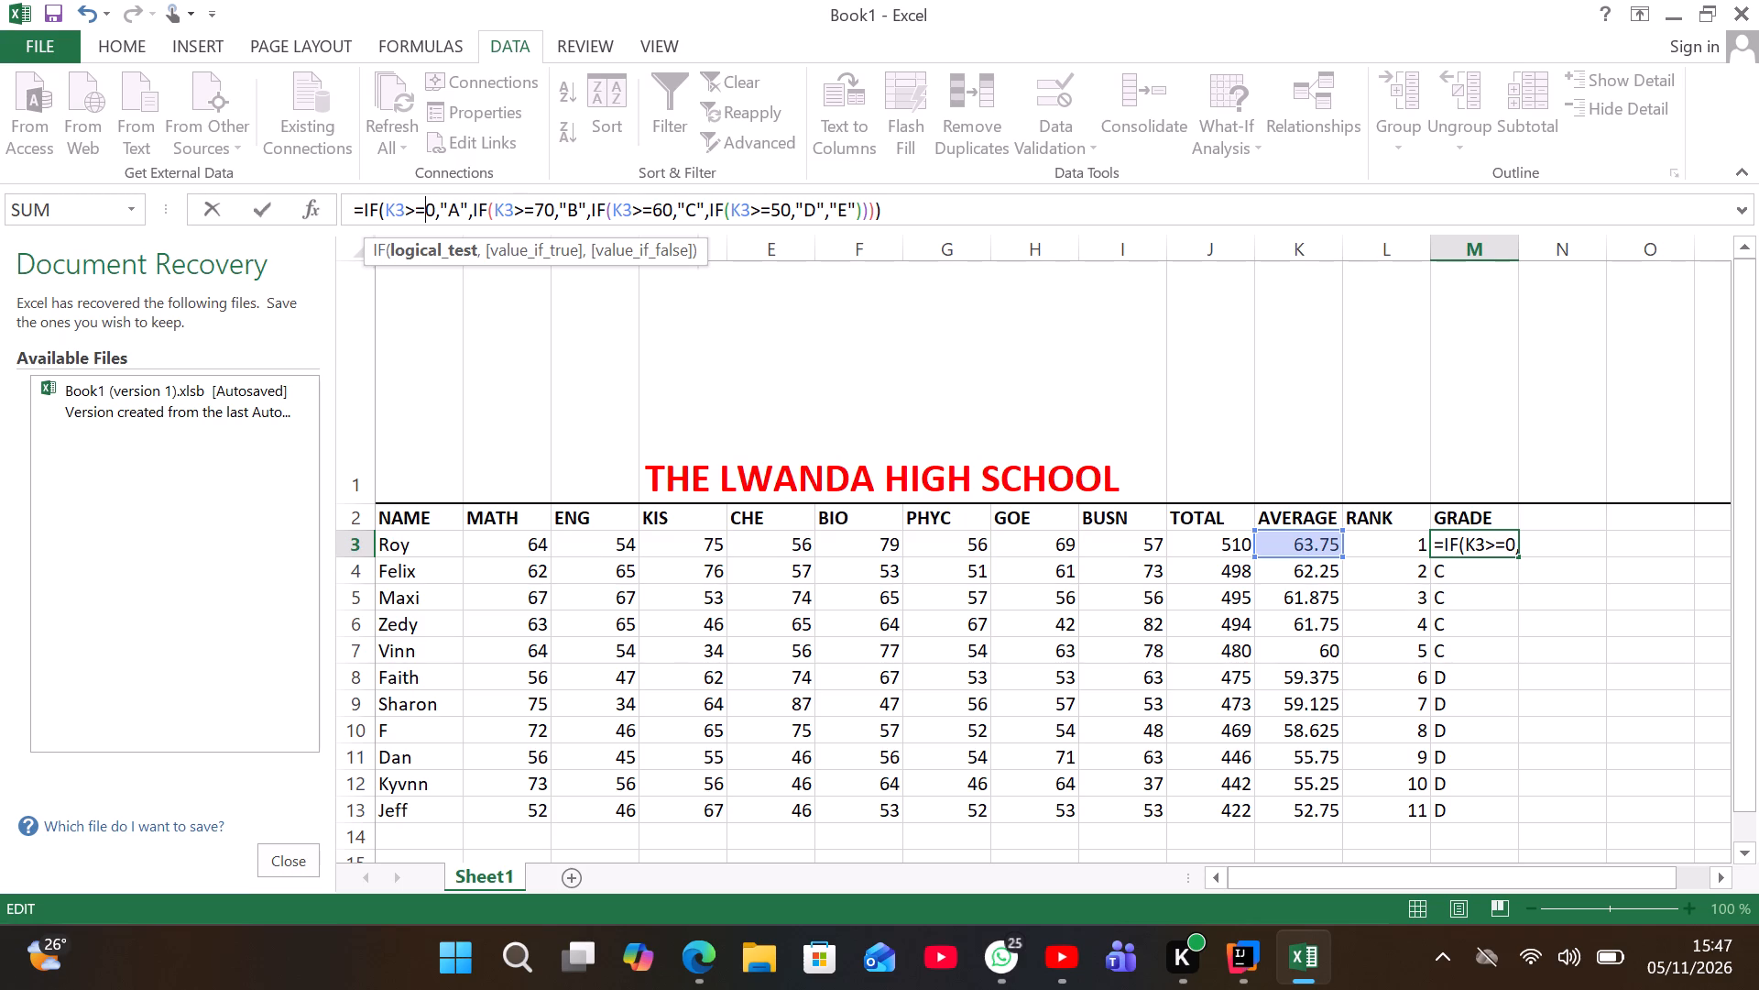
left_click_drag(633, 208, 662, 209)
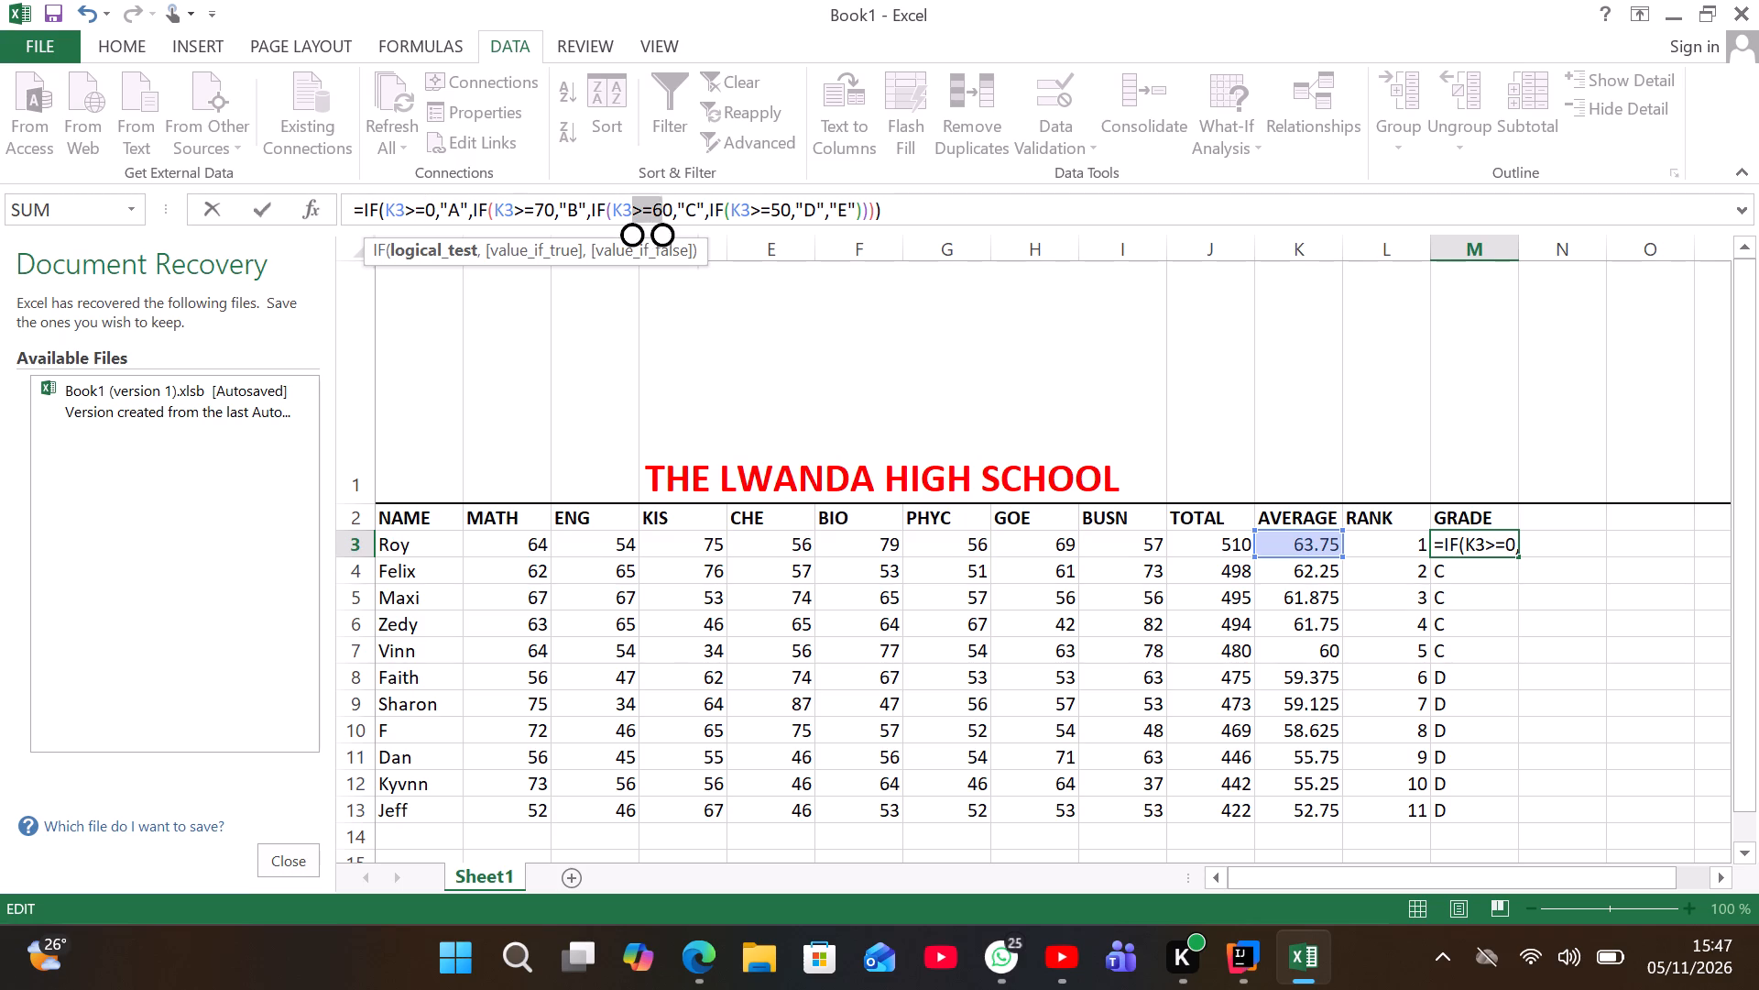
left_click_drag(662, 209, 706, 214)
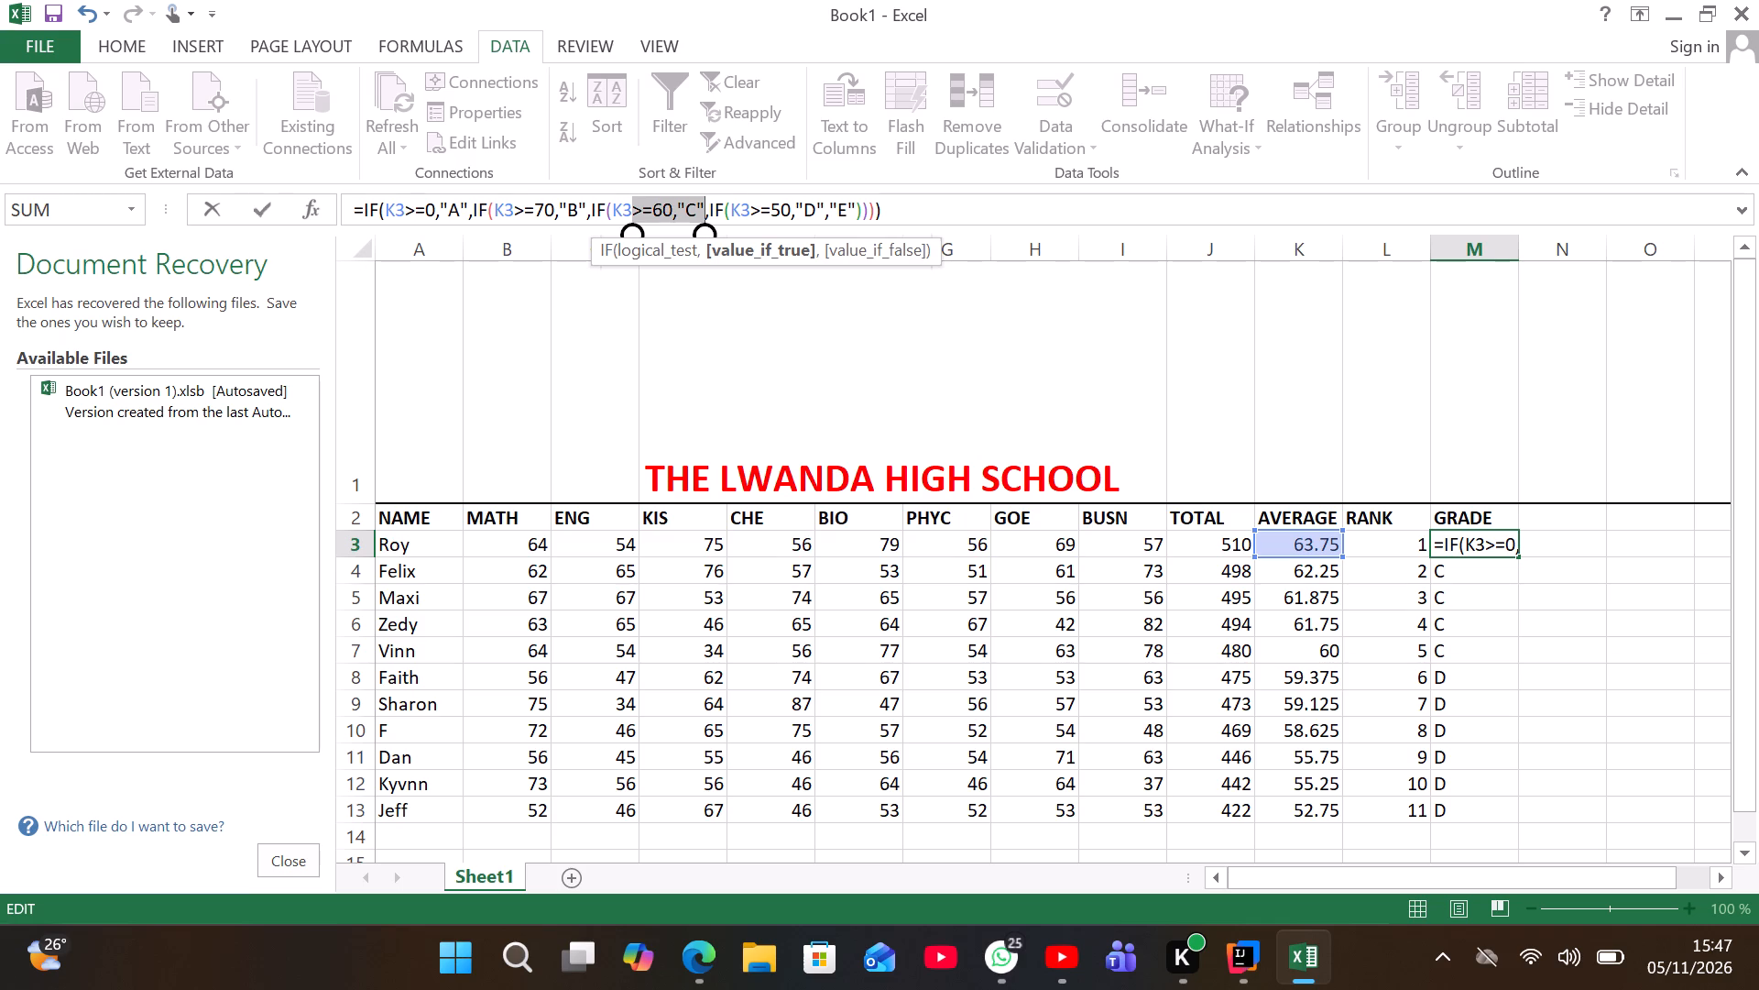
left_click(442, 215)
left_click(421, 218)
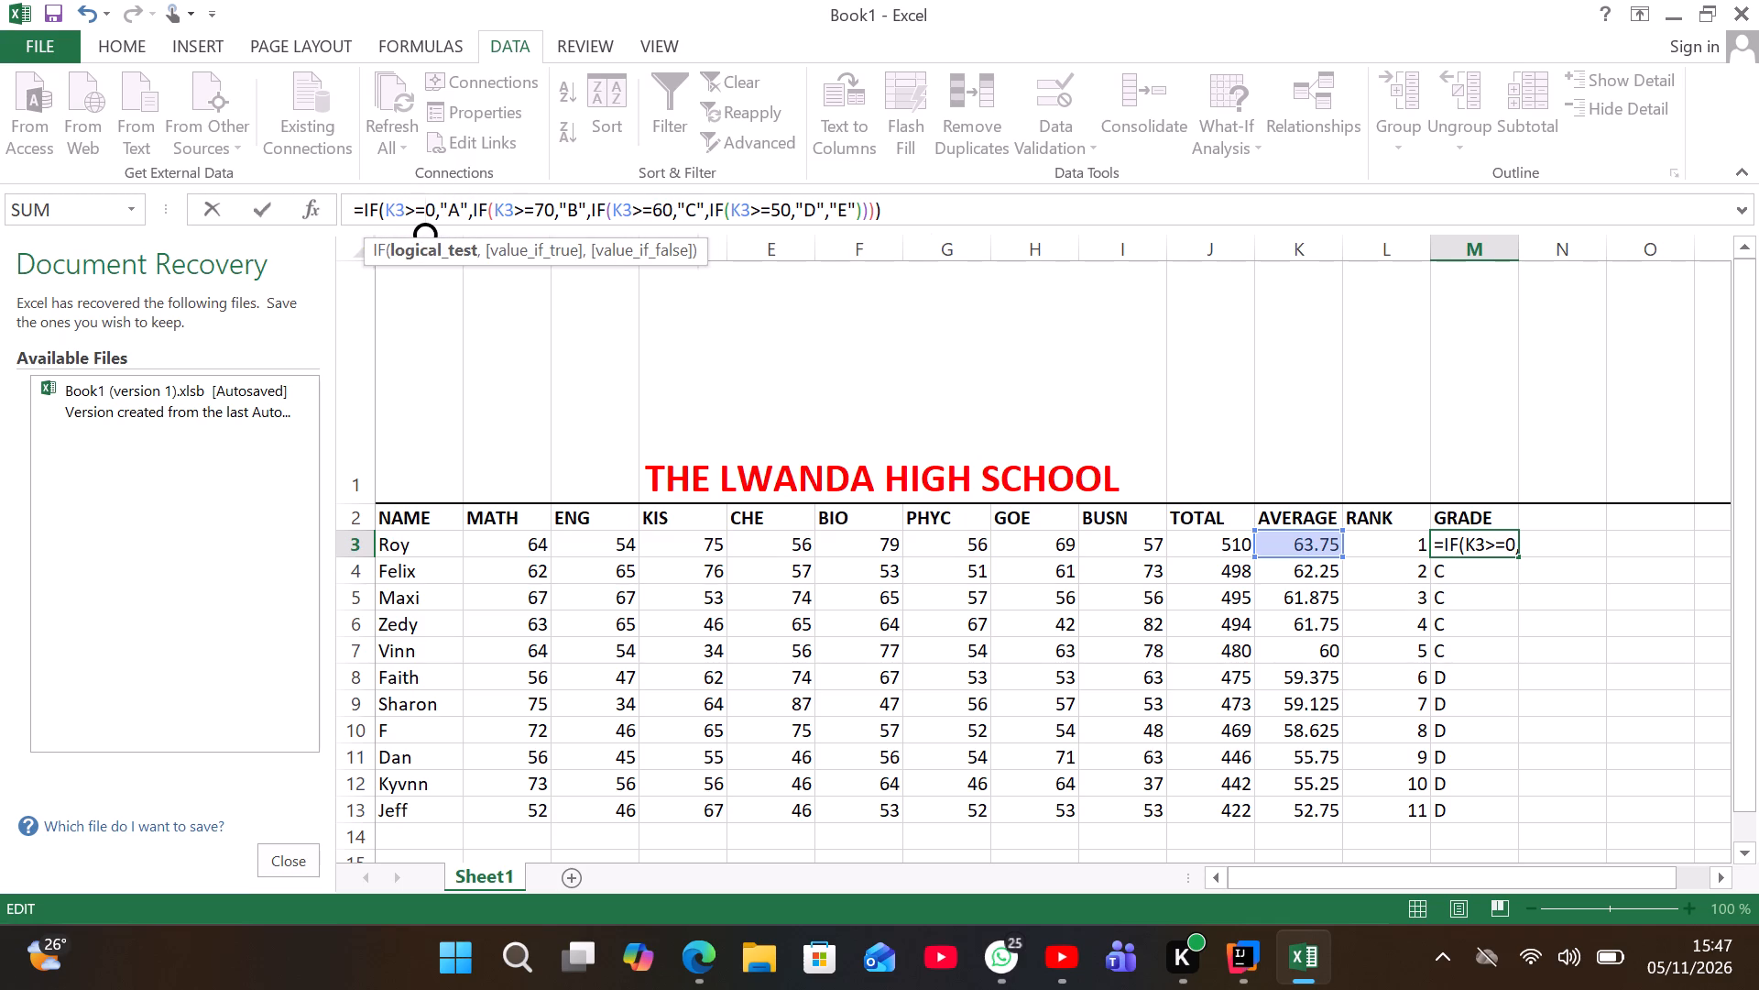
key("7")
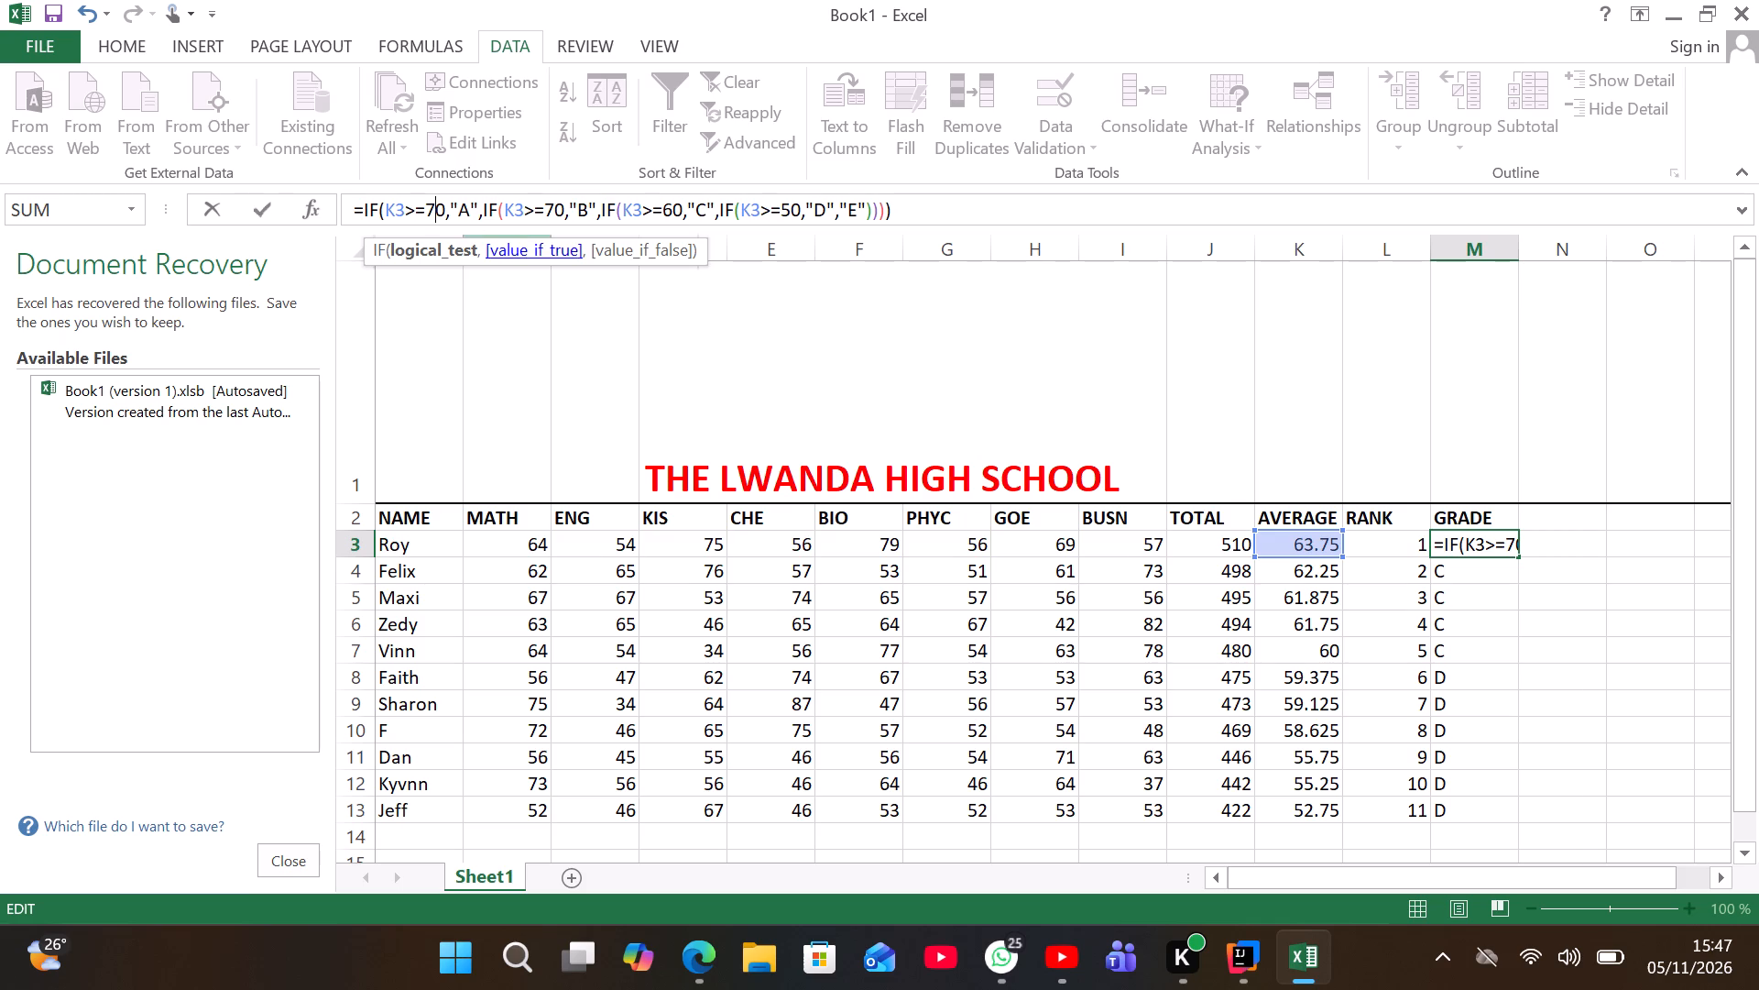
Set the M3 formula's threshold for grade "B" to K3>=60 and for grade "C" to K3>=50.
left_click(551, 205)
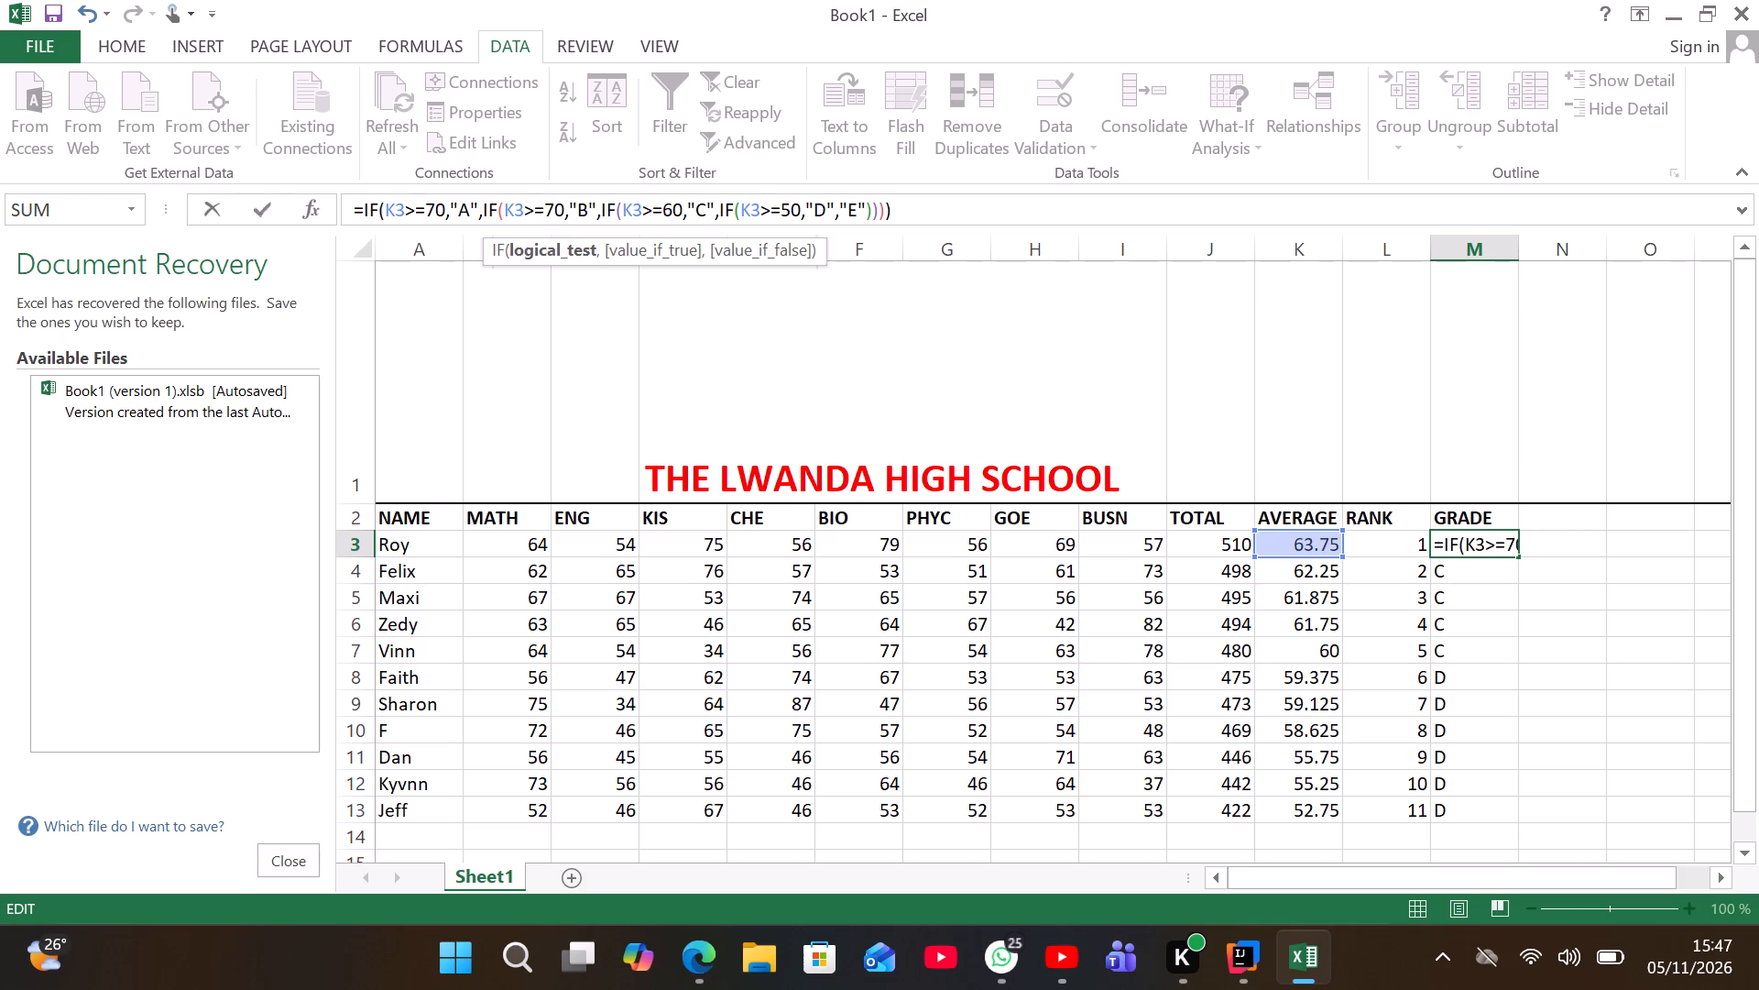
key("BackSpace")
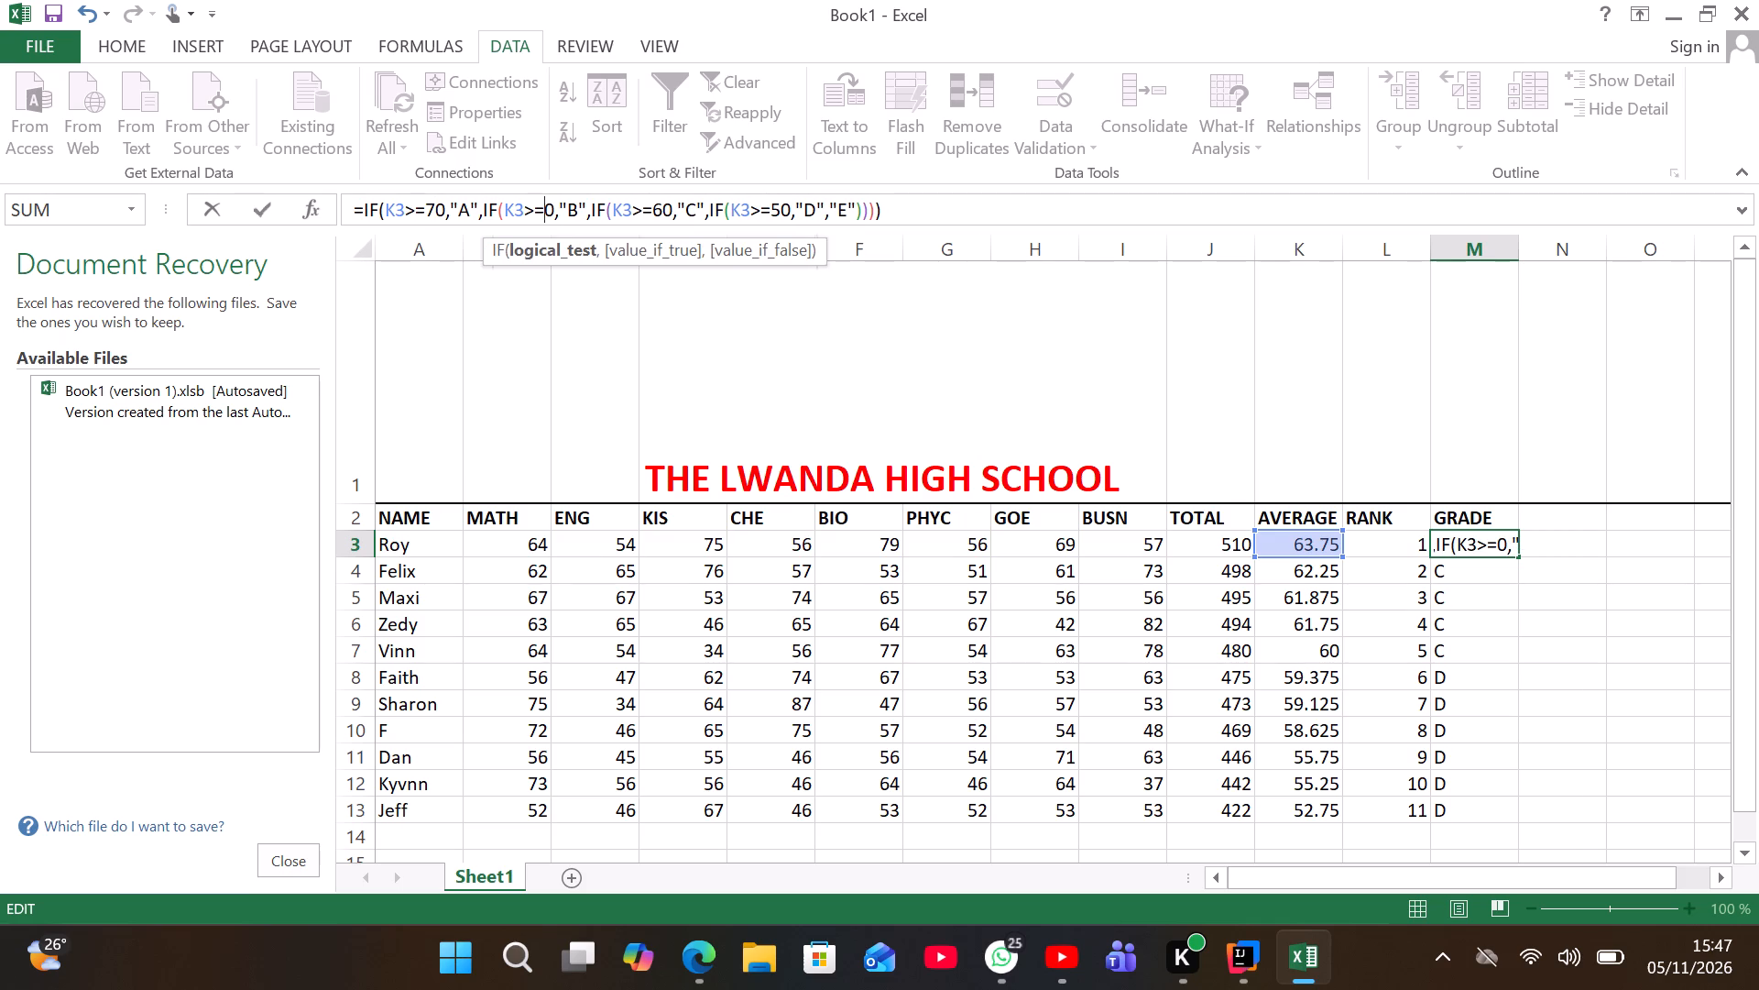
key("6")
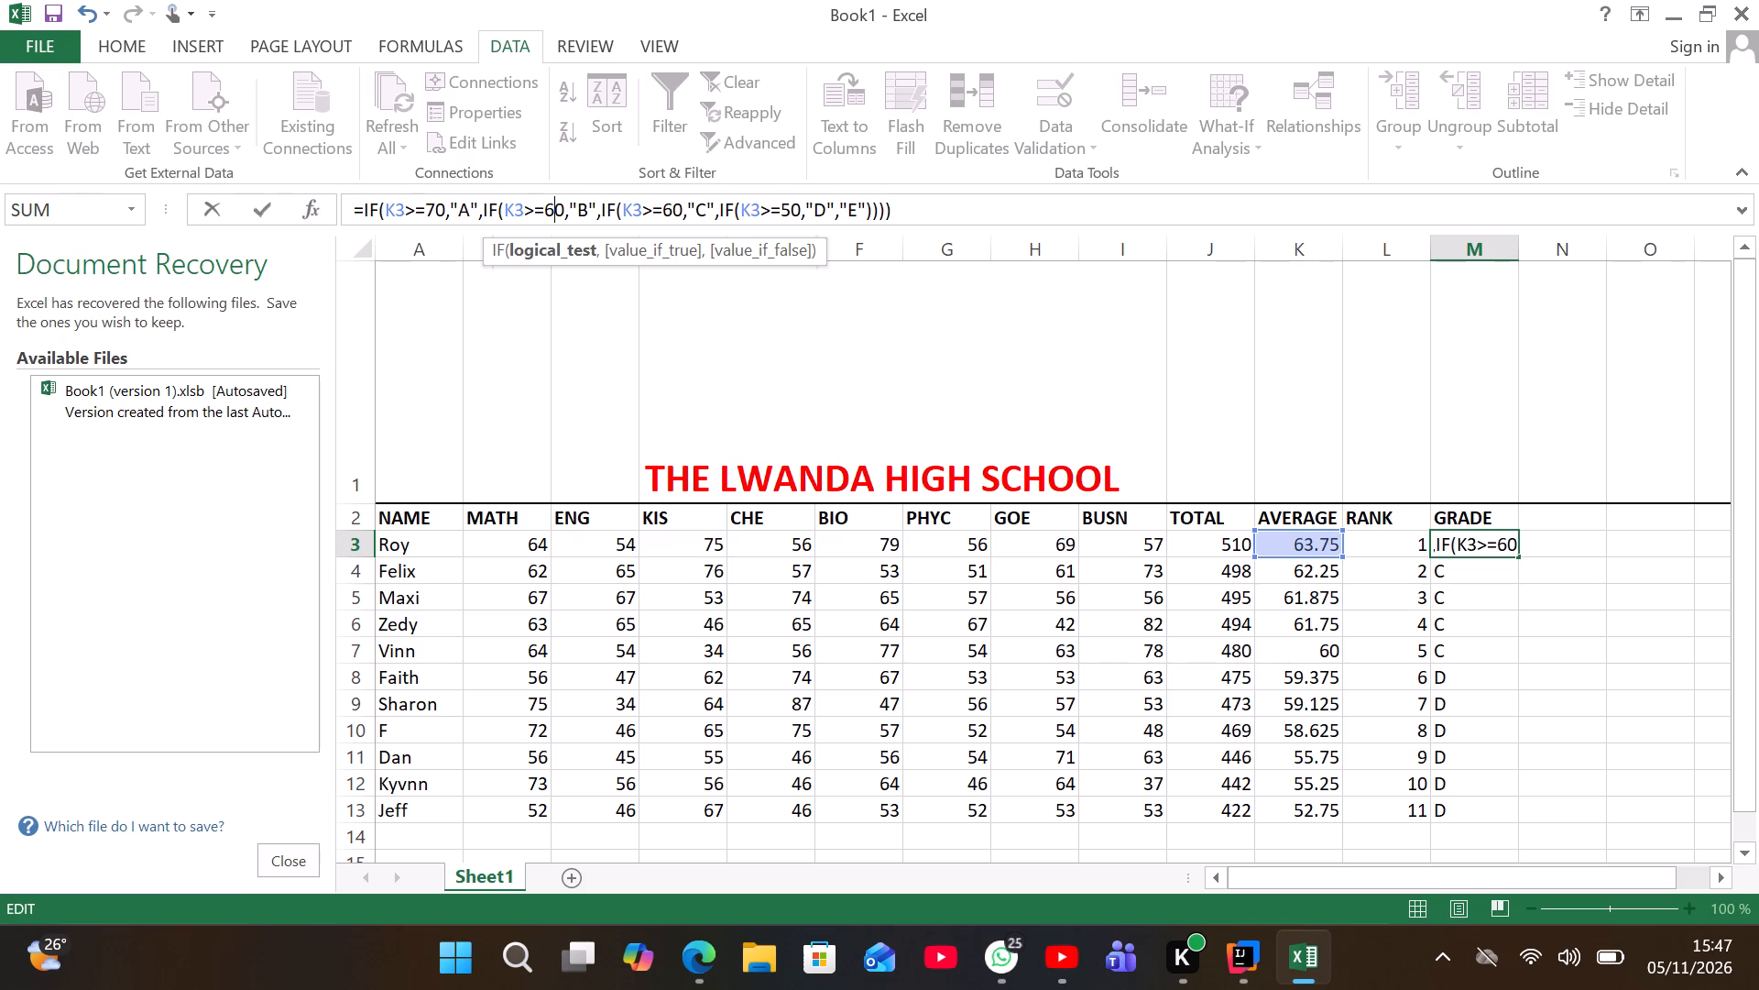
left_click(666, 207)
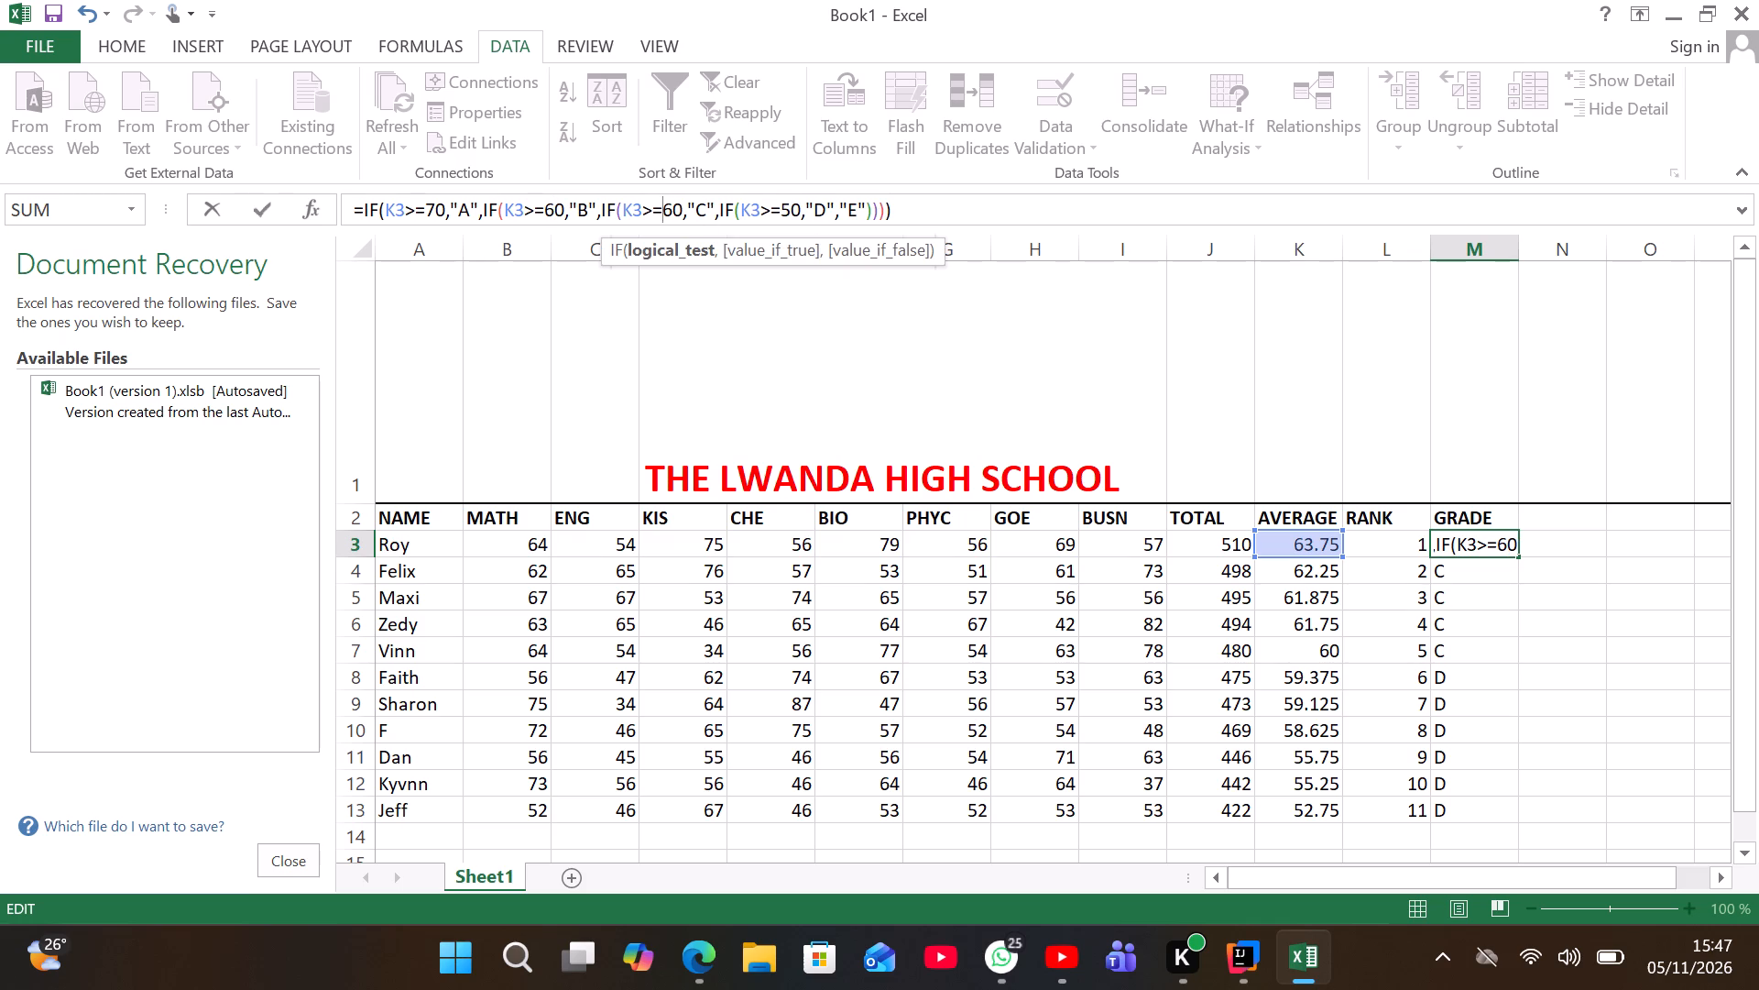
left_click(671, 210)
key("BackSpace")
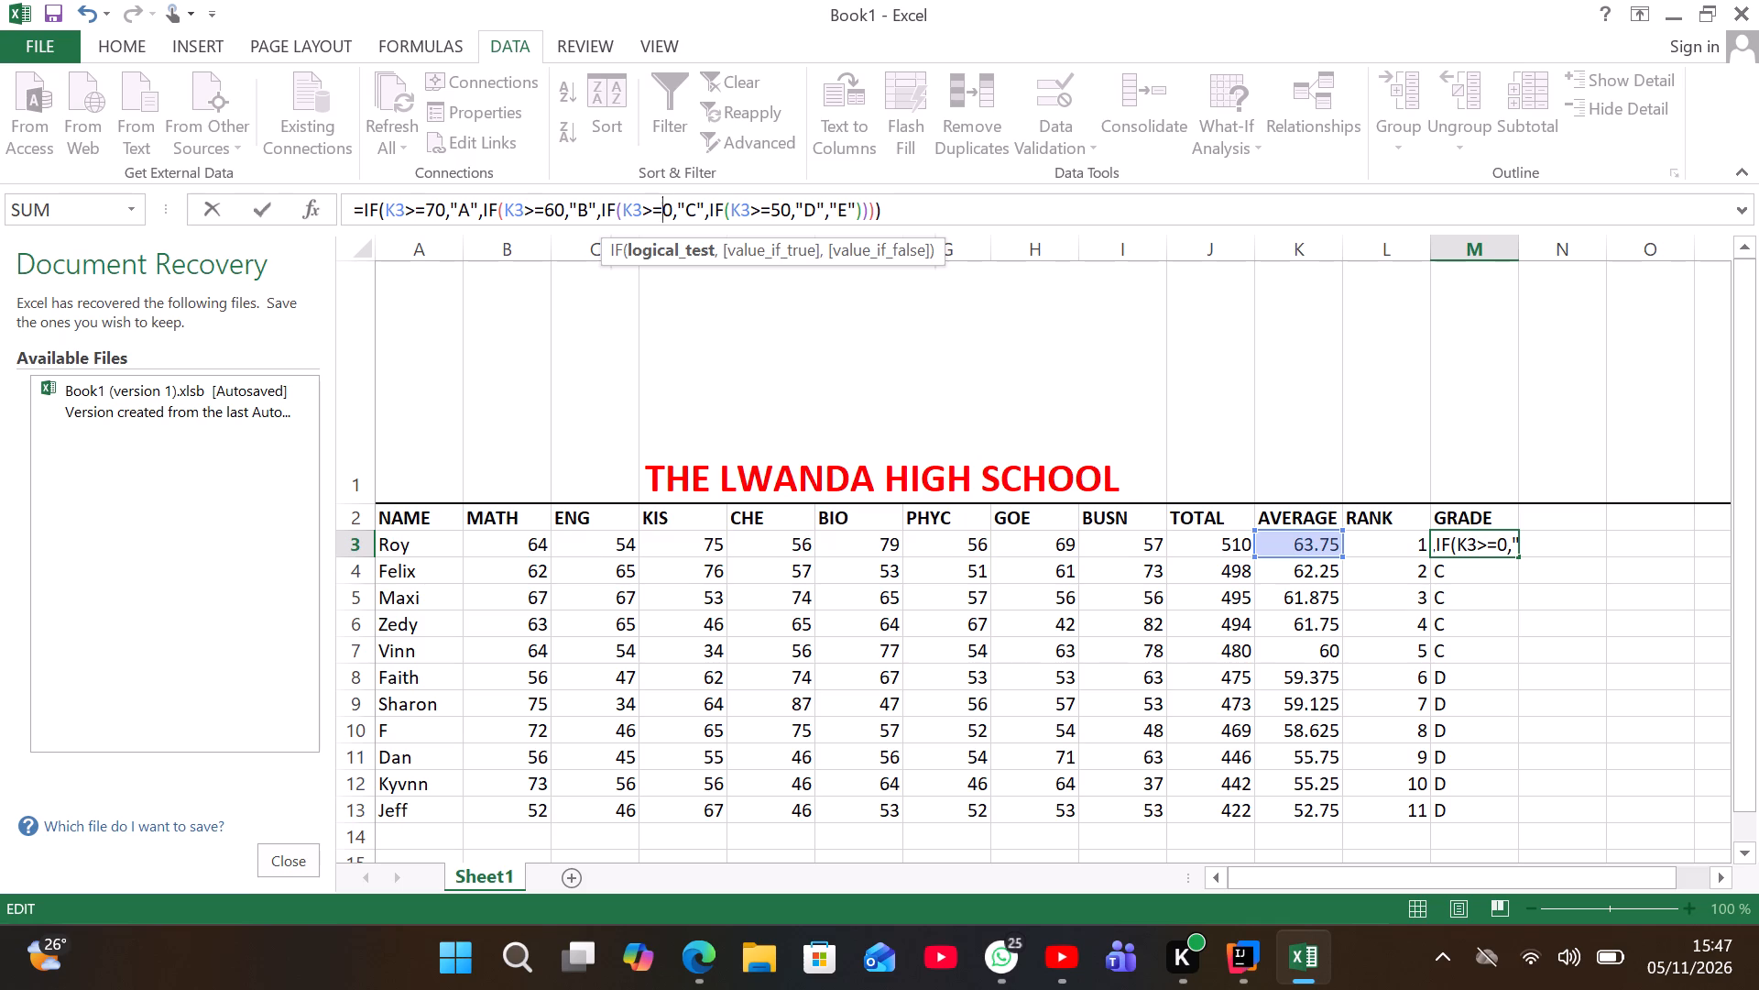
key("5")
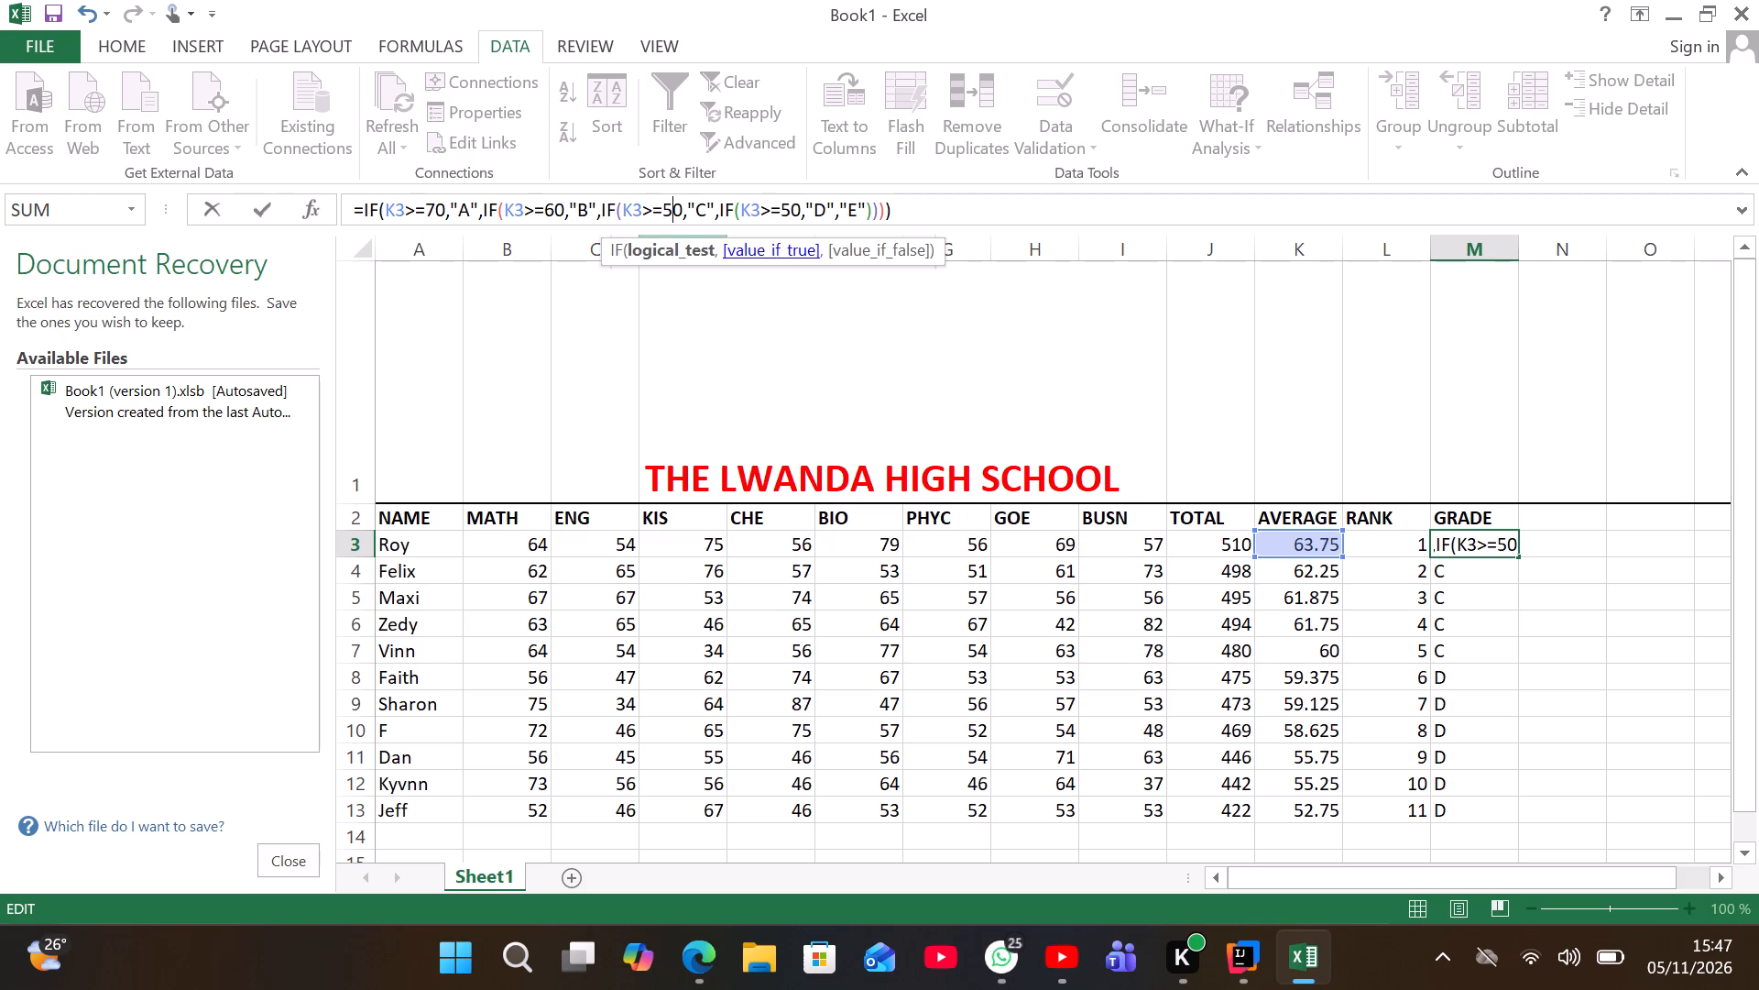
Set the M3 formula's threshold for grade "D" to K3>=40 and commit the formula.
left_click(790, 212)
key("BackSpace")
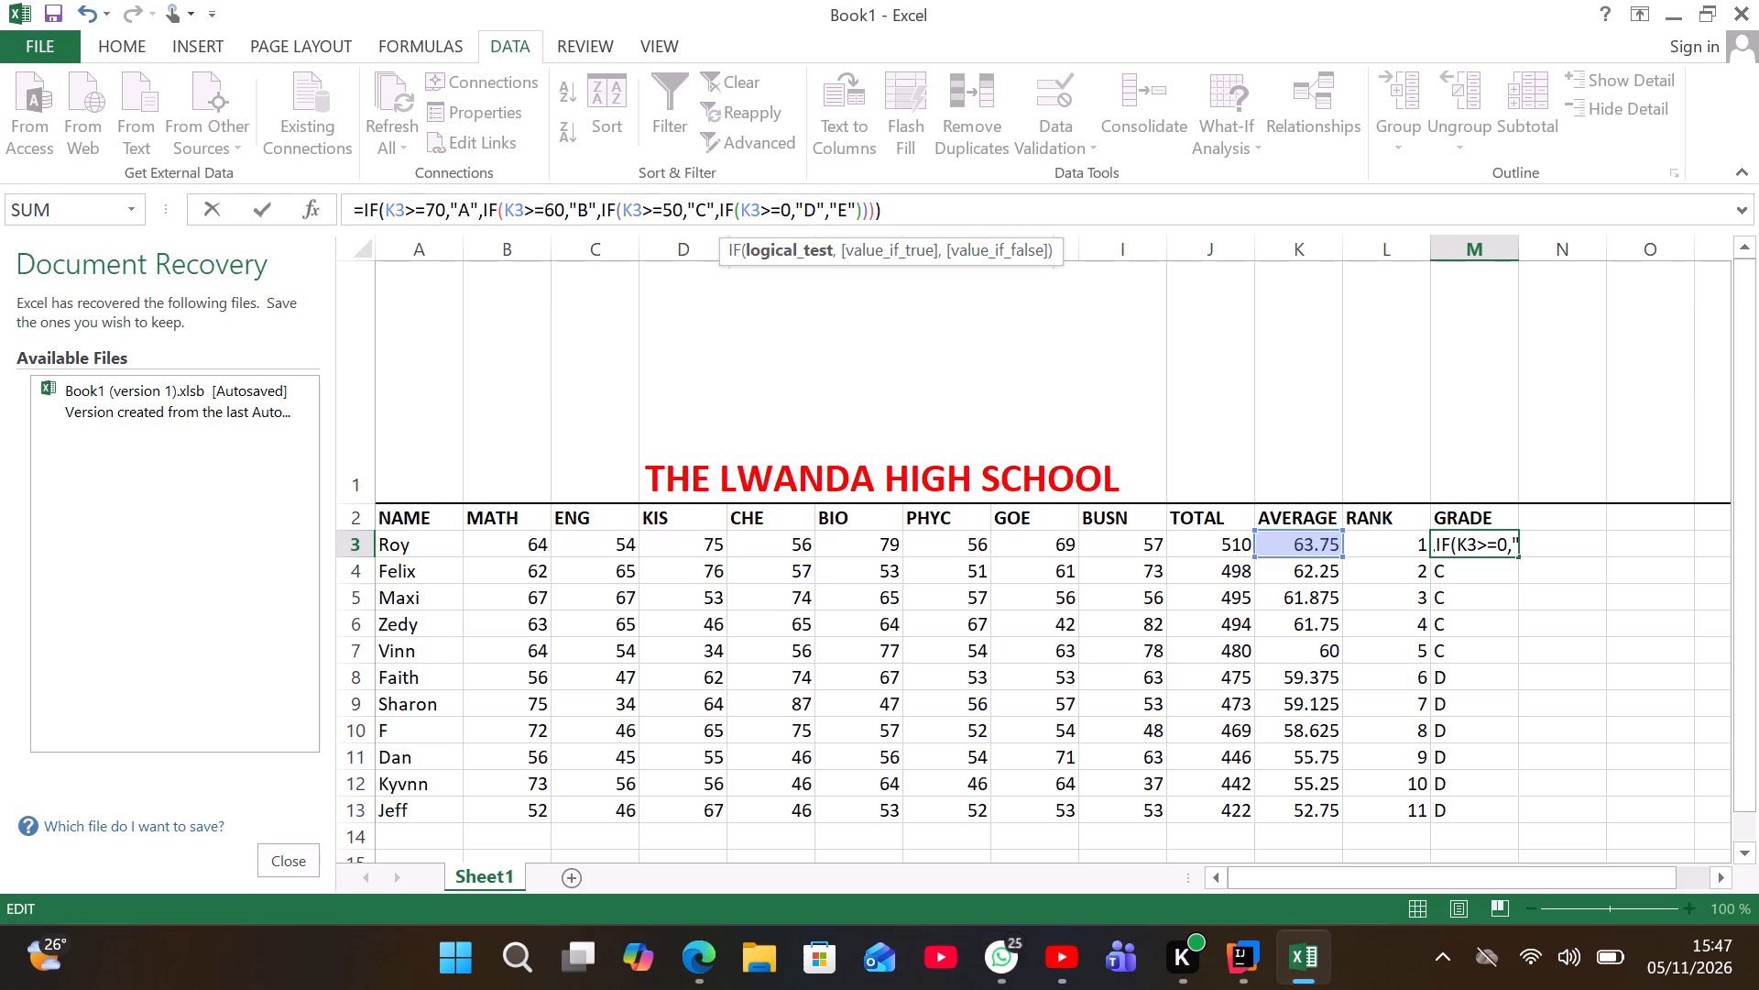
key("4")
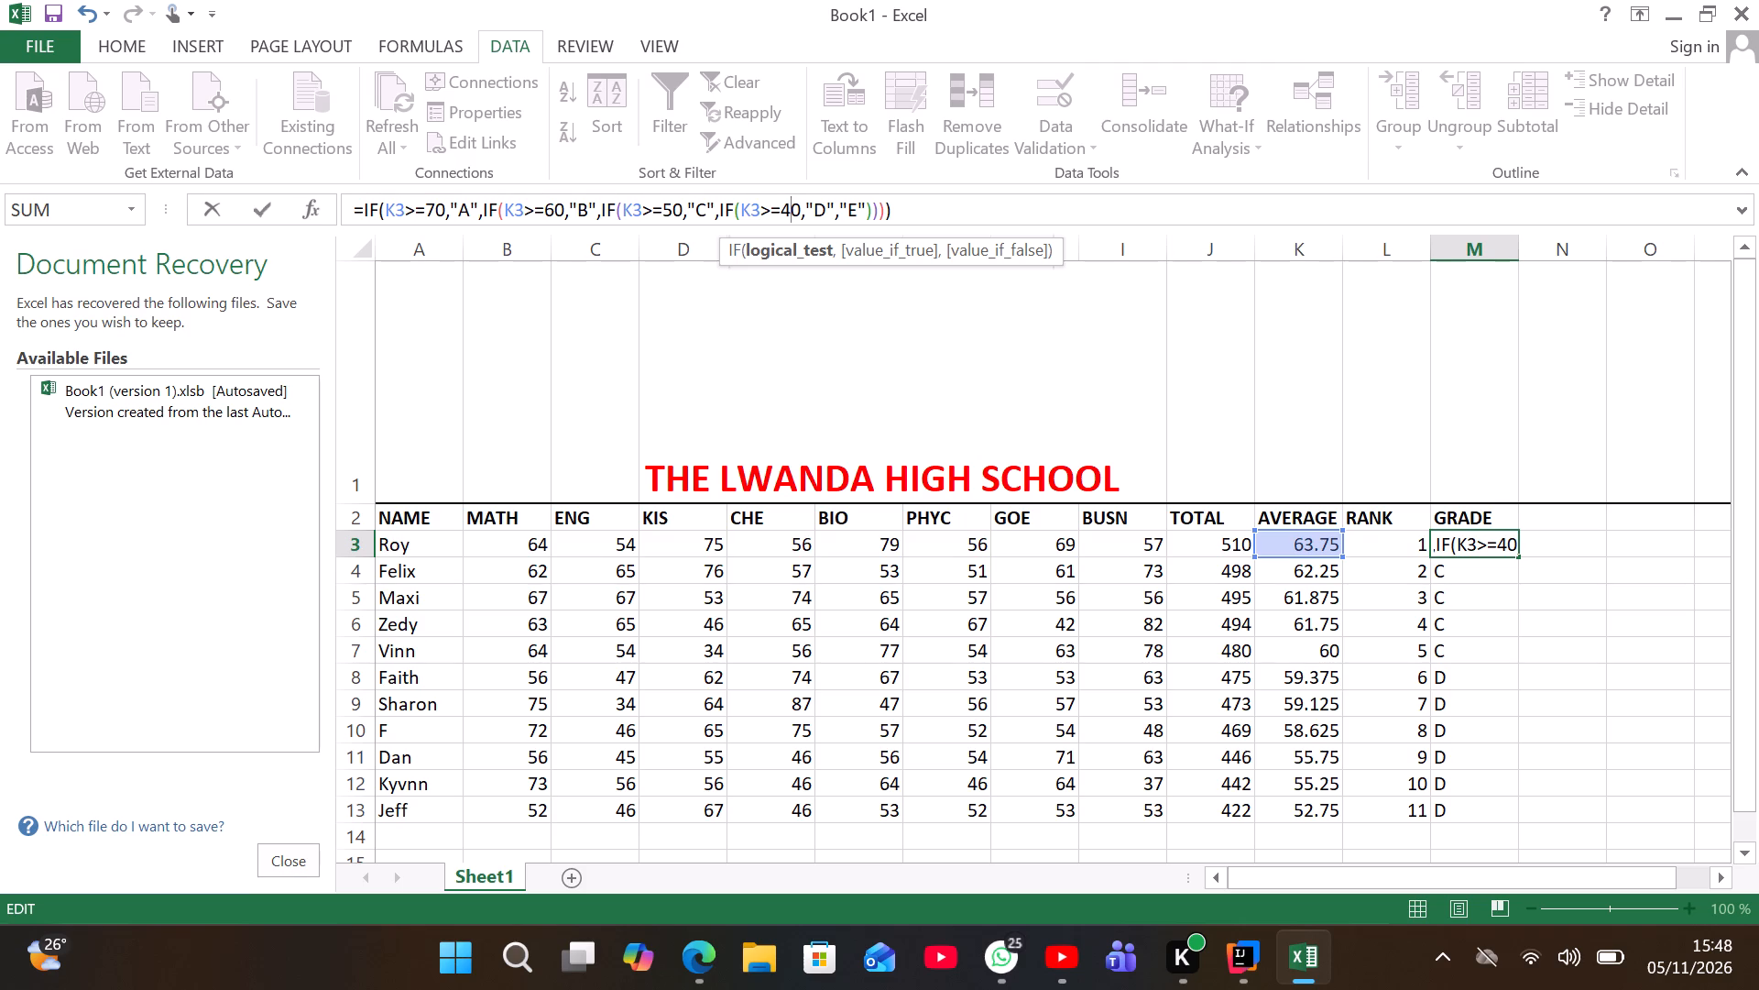
key("Return")
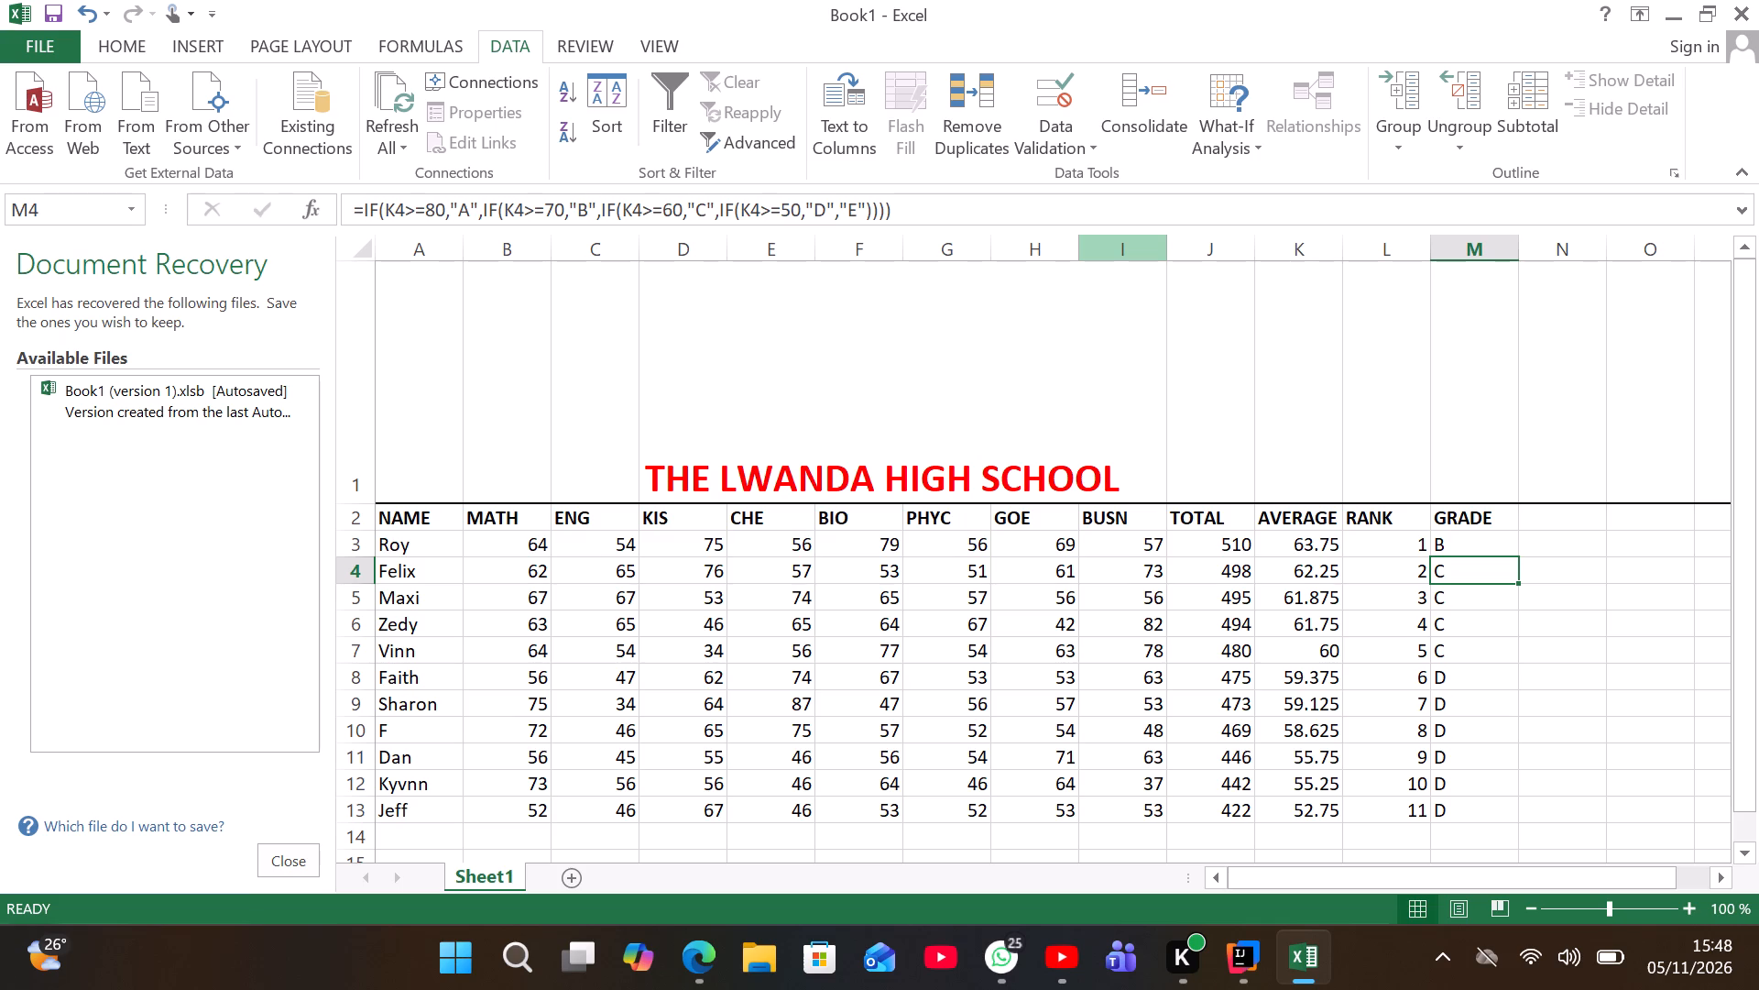
Fill the updated M3 grade formula down the GRADE column to M14.
left_click(1509, 554)
left_click(1504, 539)
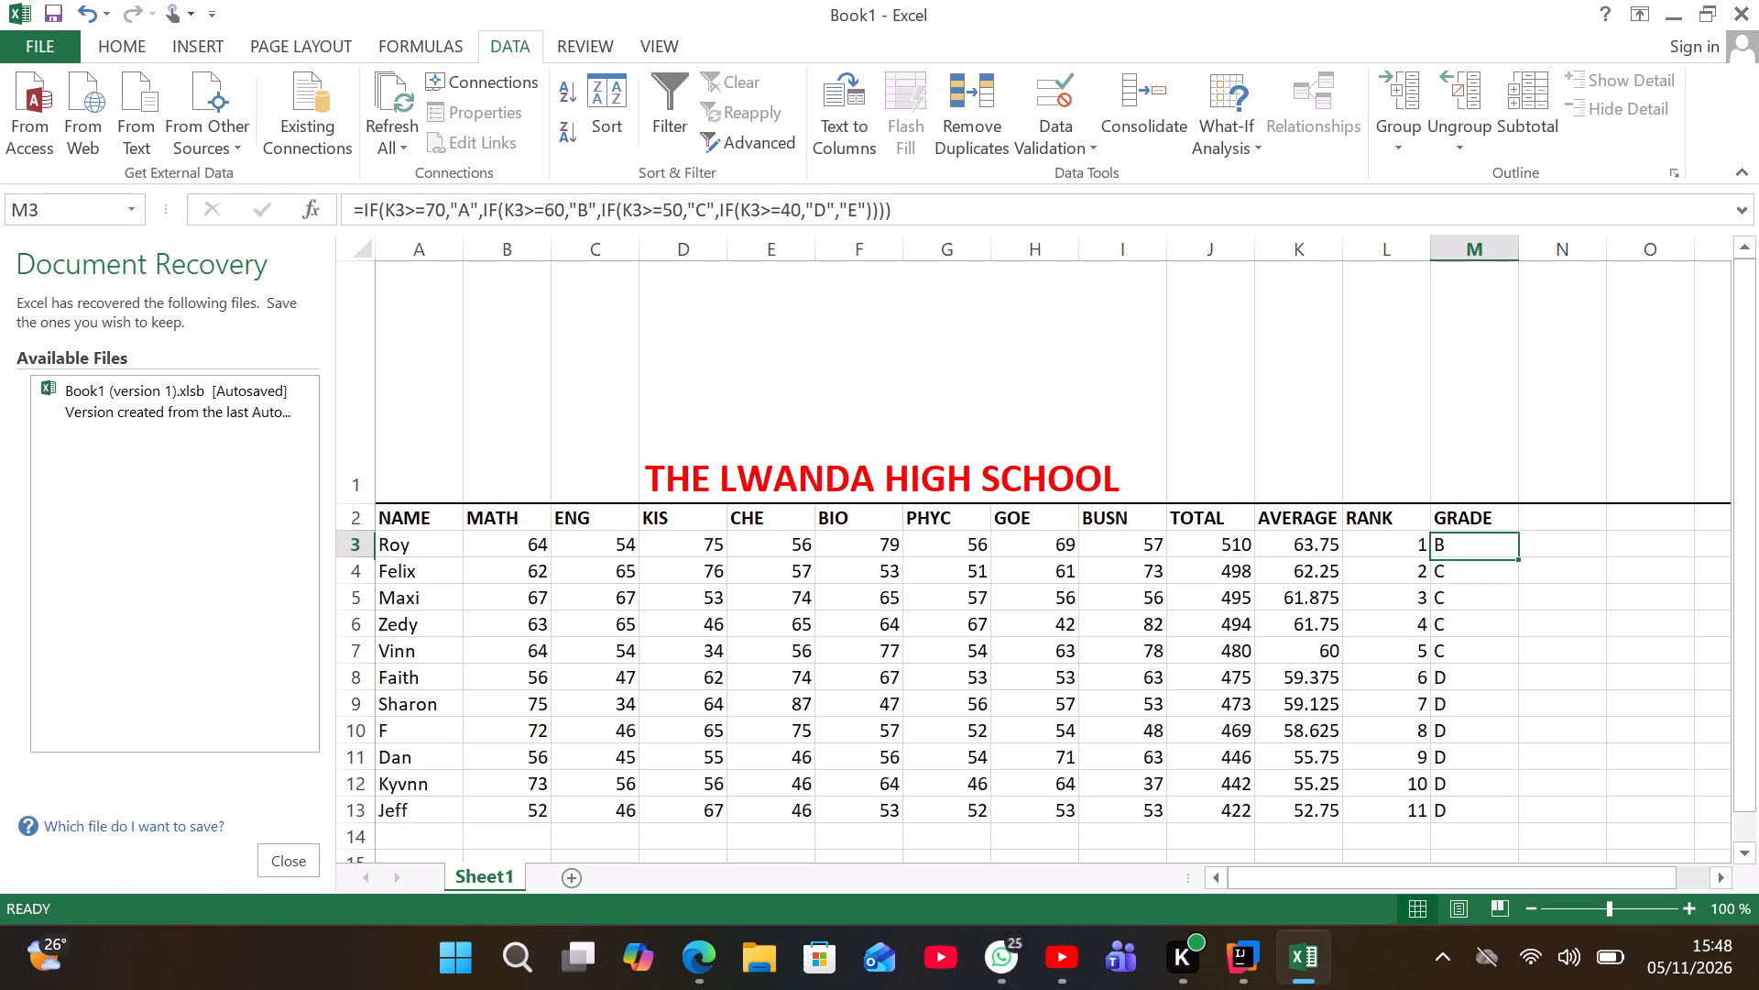
left_click_drag(1516, 552, 1520, 600)
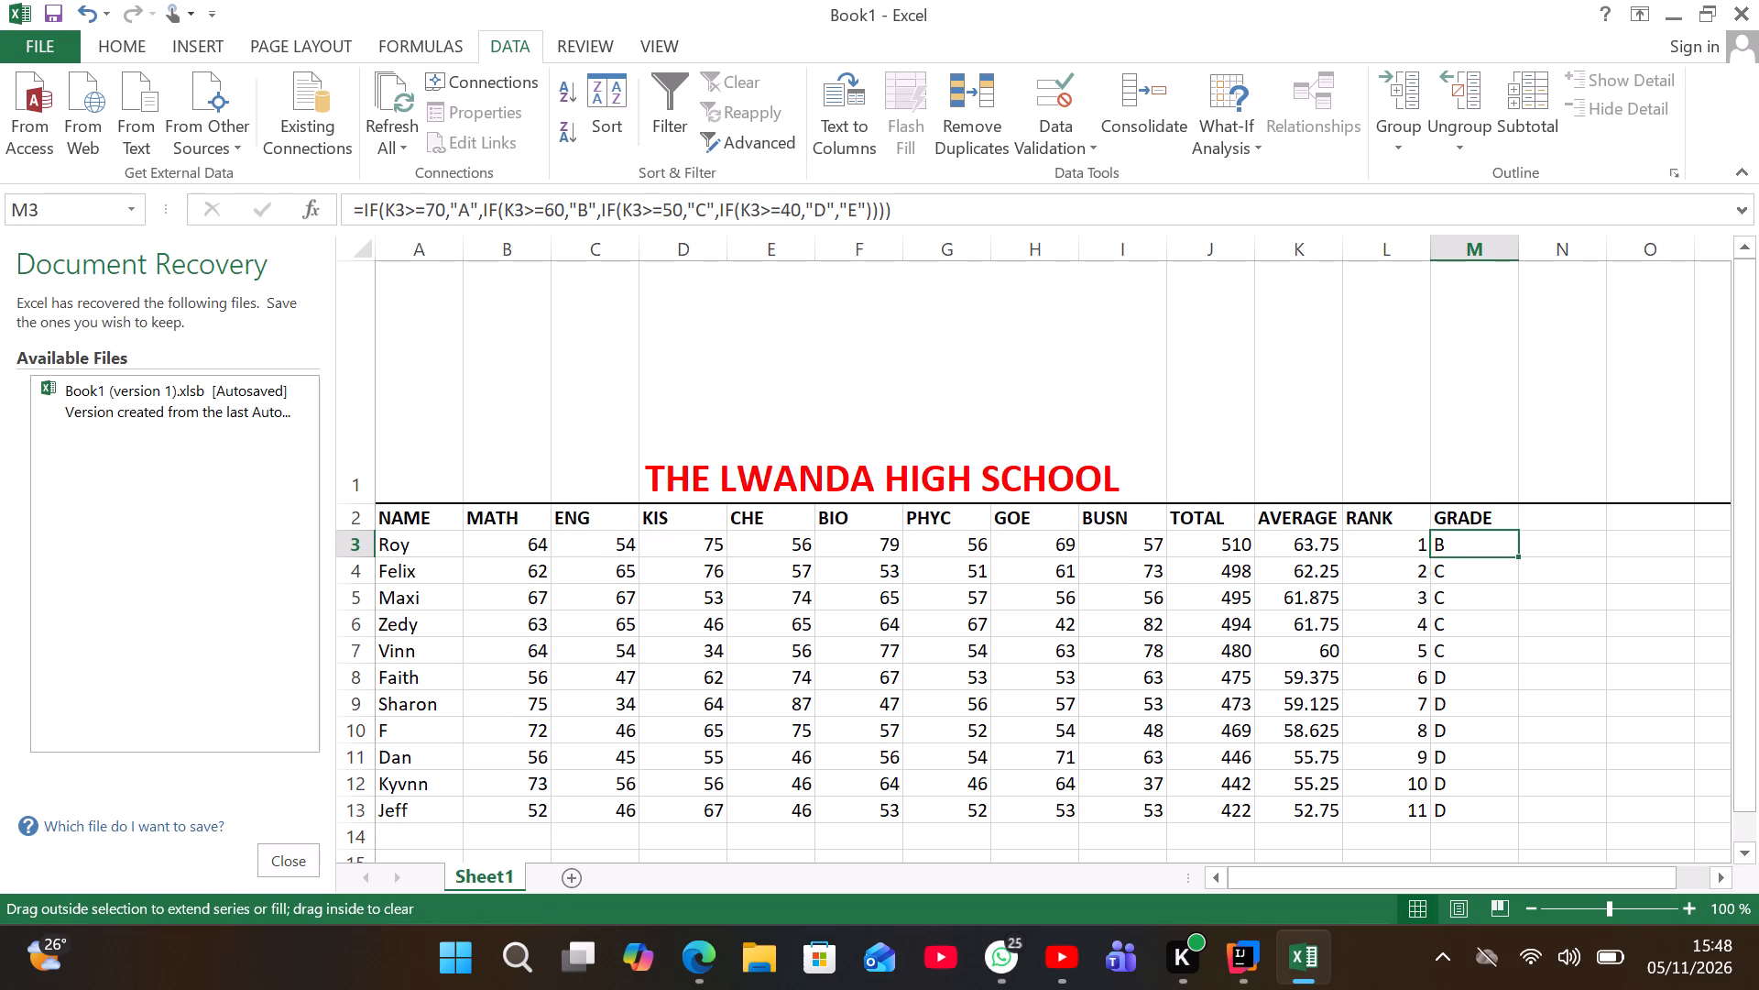
left_click_drag(1520, 600, 1538, 836)
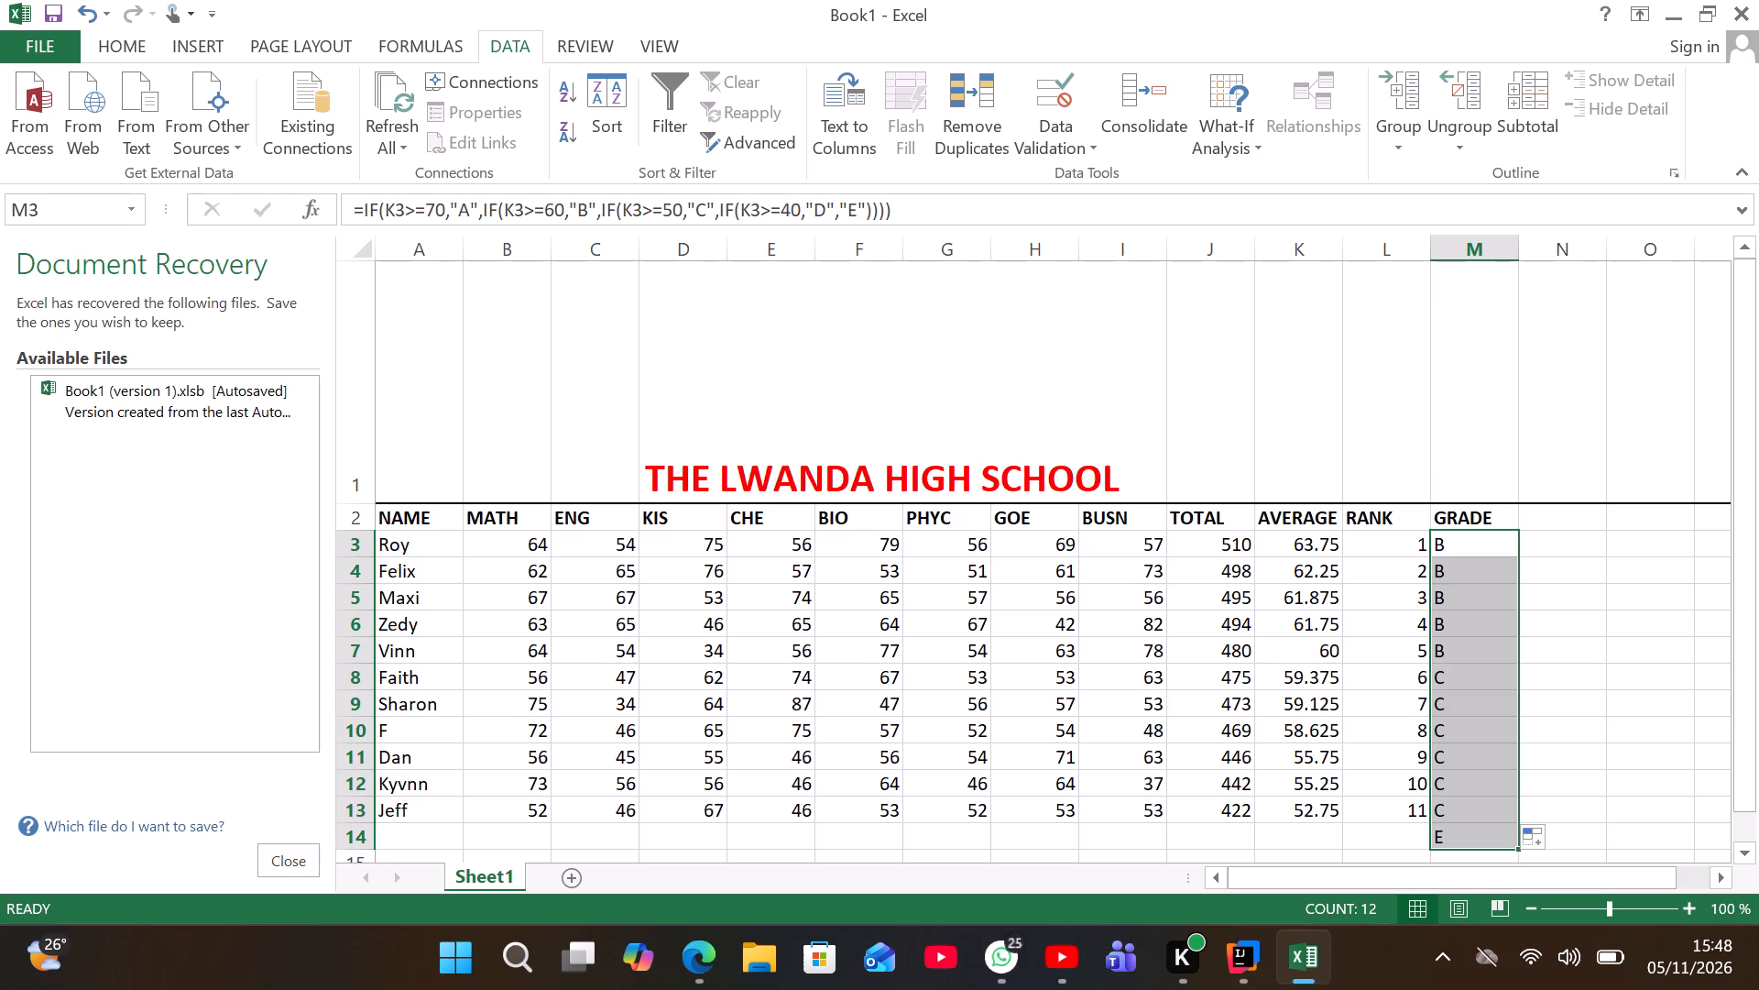
left_click(1566, 810)
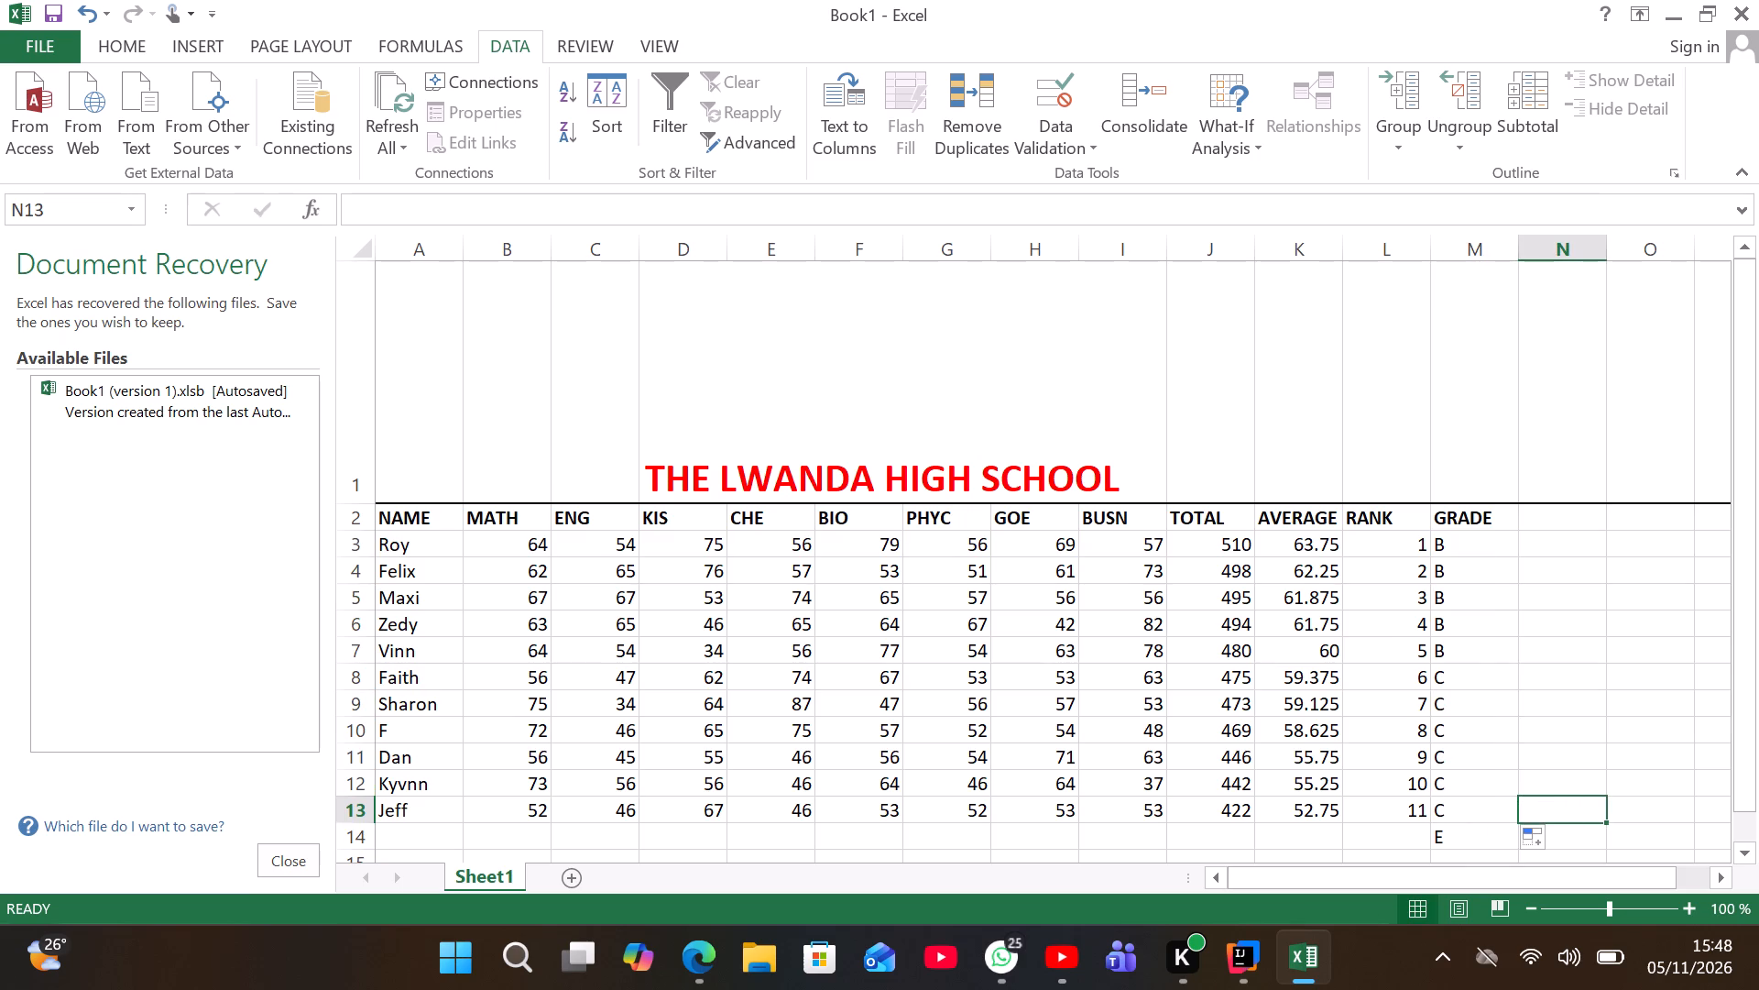
Clear the extra grade formula from cell M14 below the last student's row.
left_click(1472, 851)
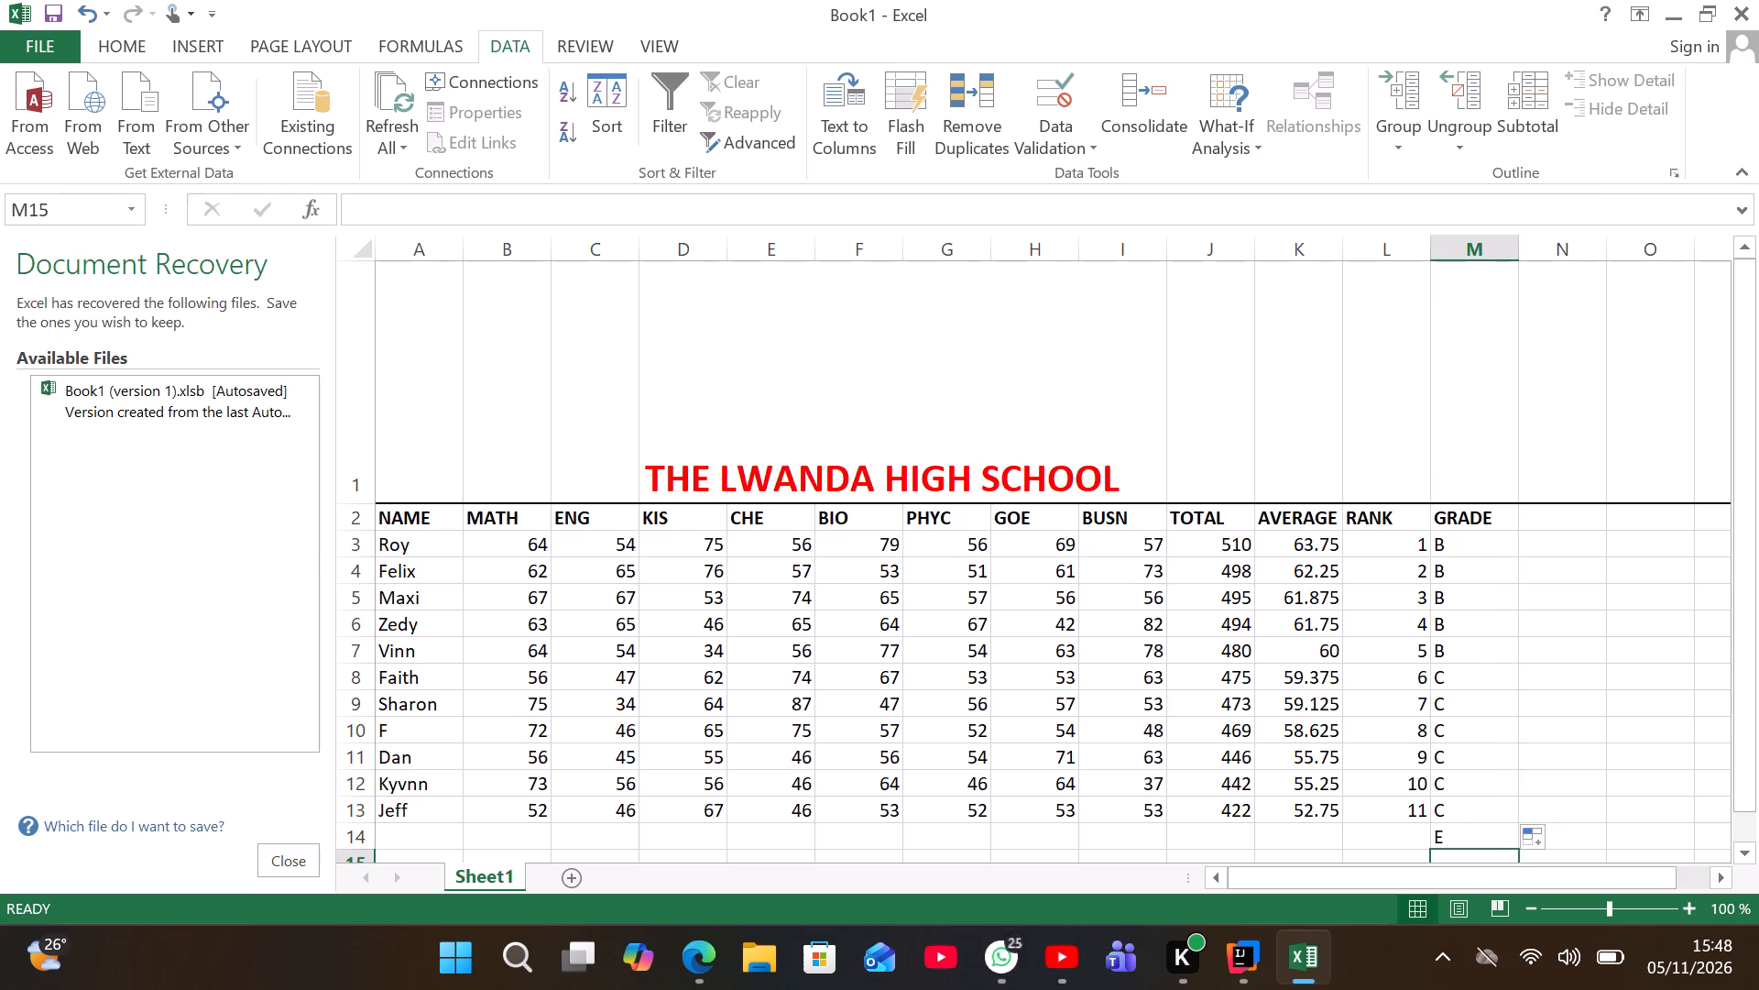
left_click(1471, 835)
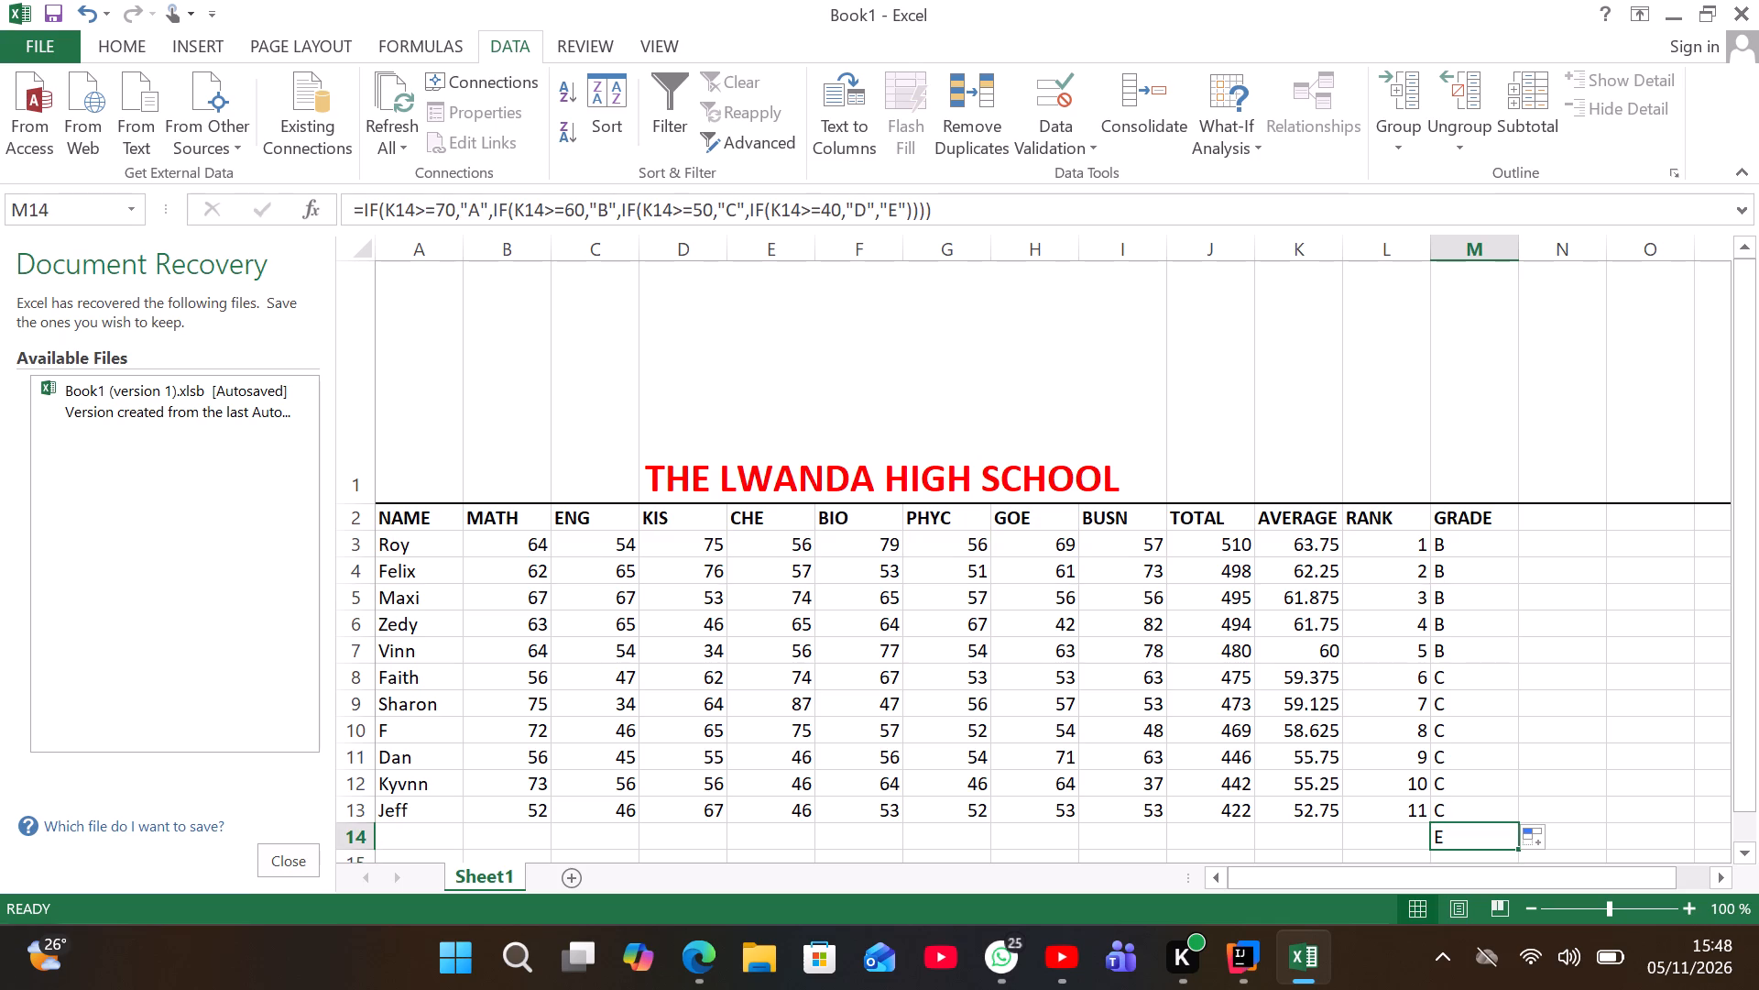
key("BackSpace")
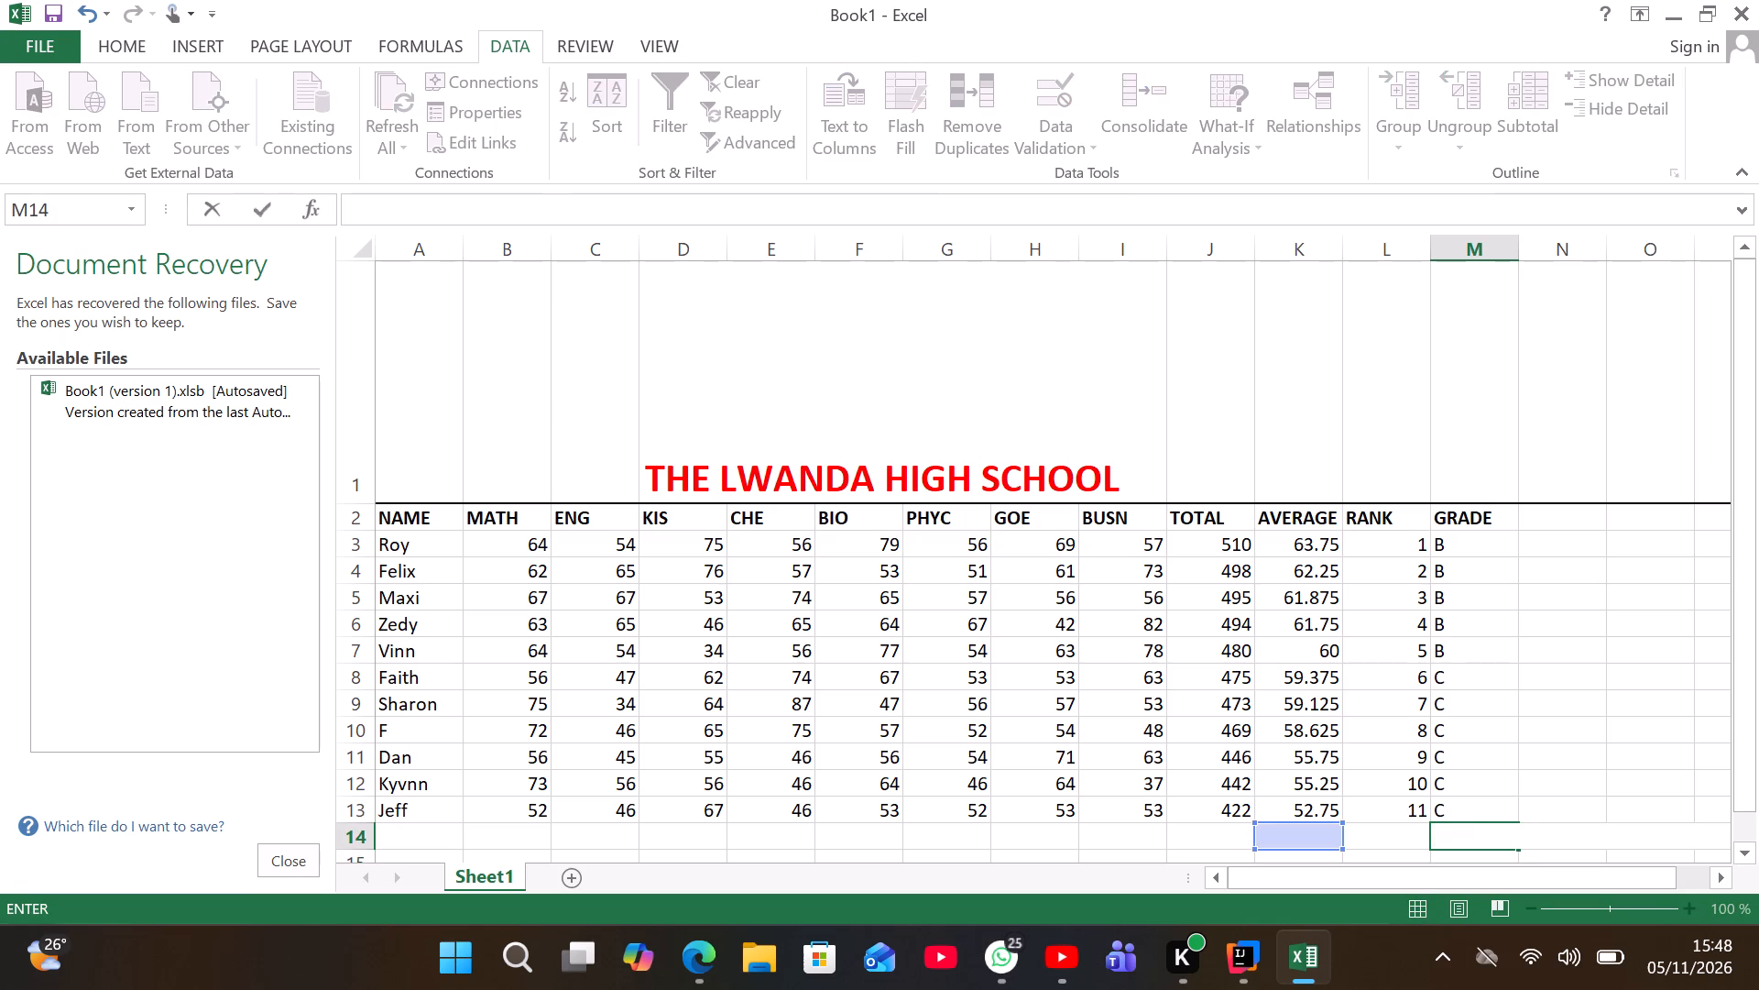
left_click(1483, 544)
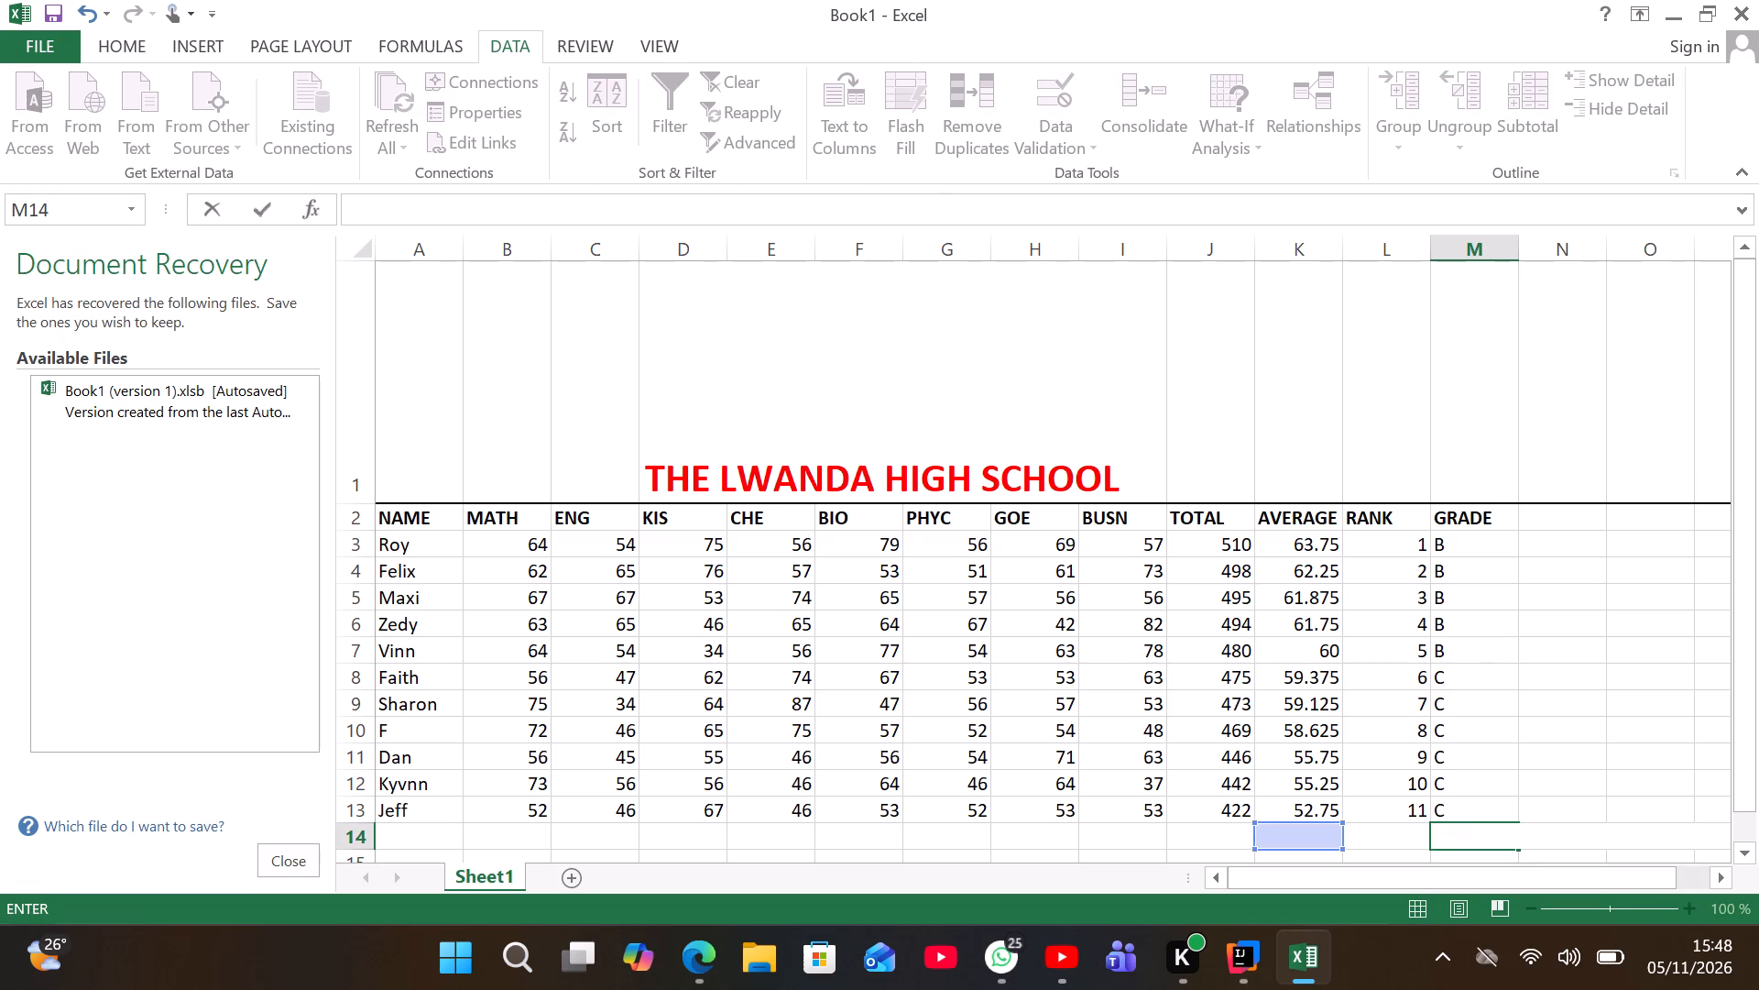
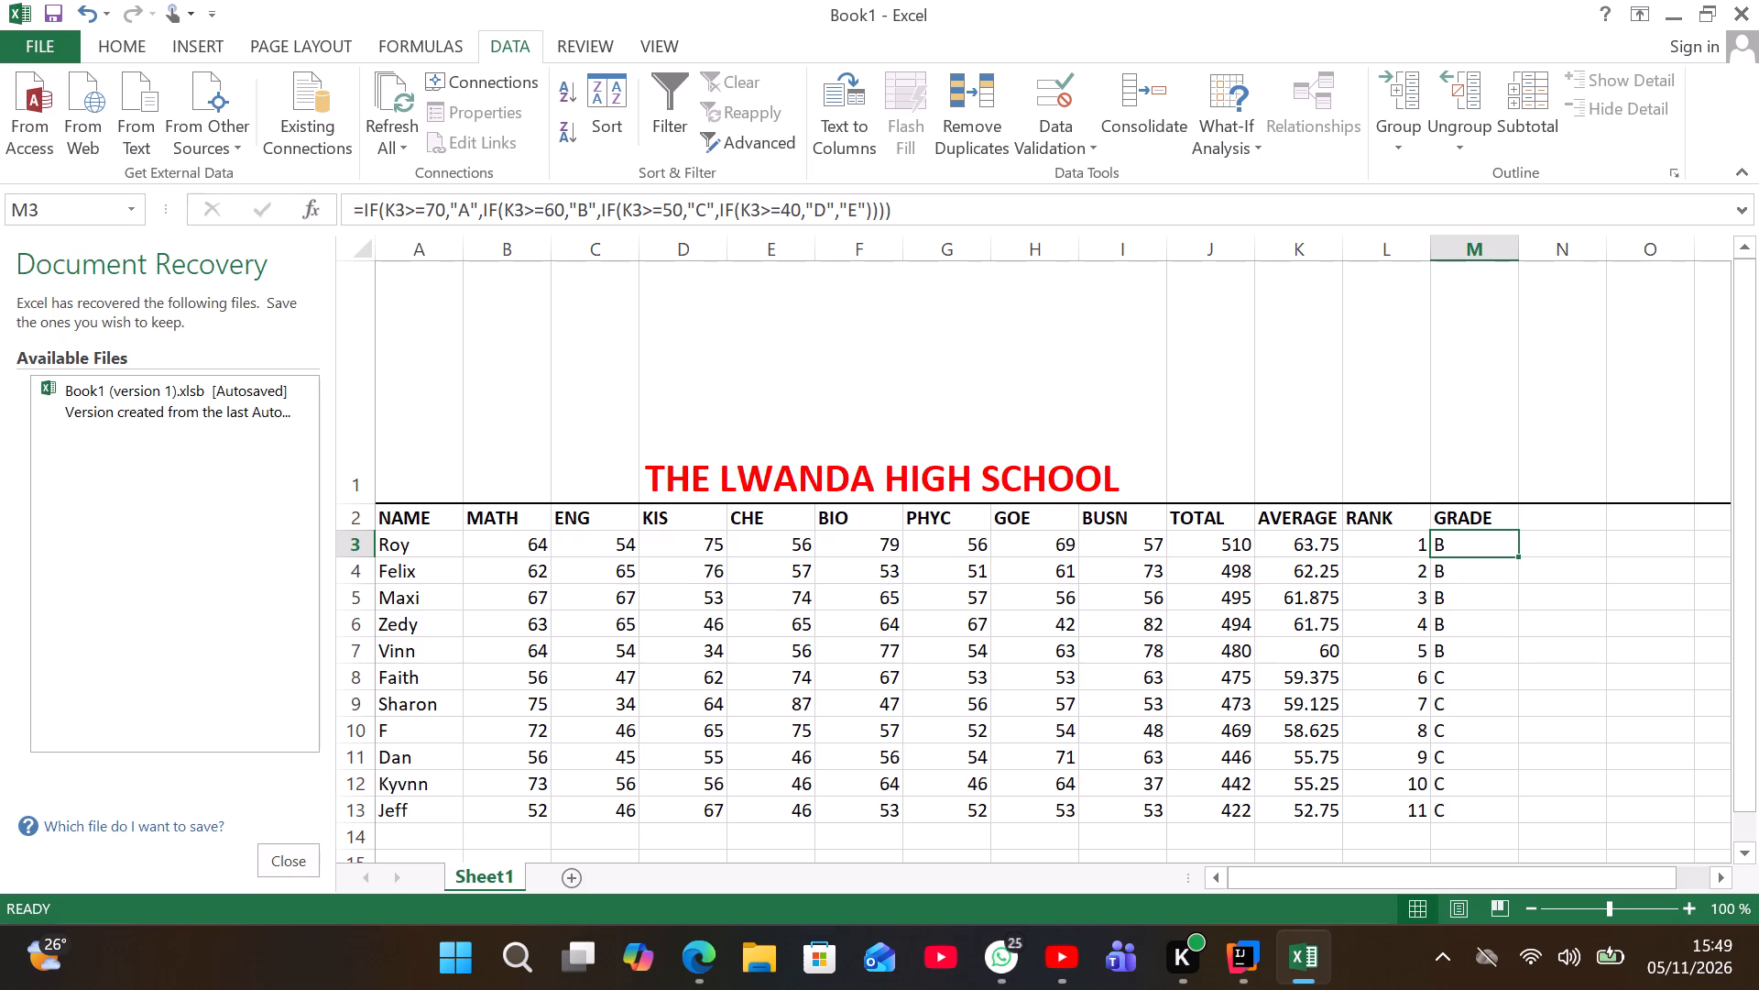
Check the formulas behind the first student's grade, average and total in row 3.
left_click(1534, 521)
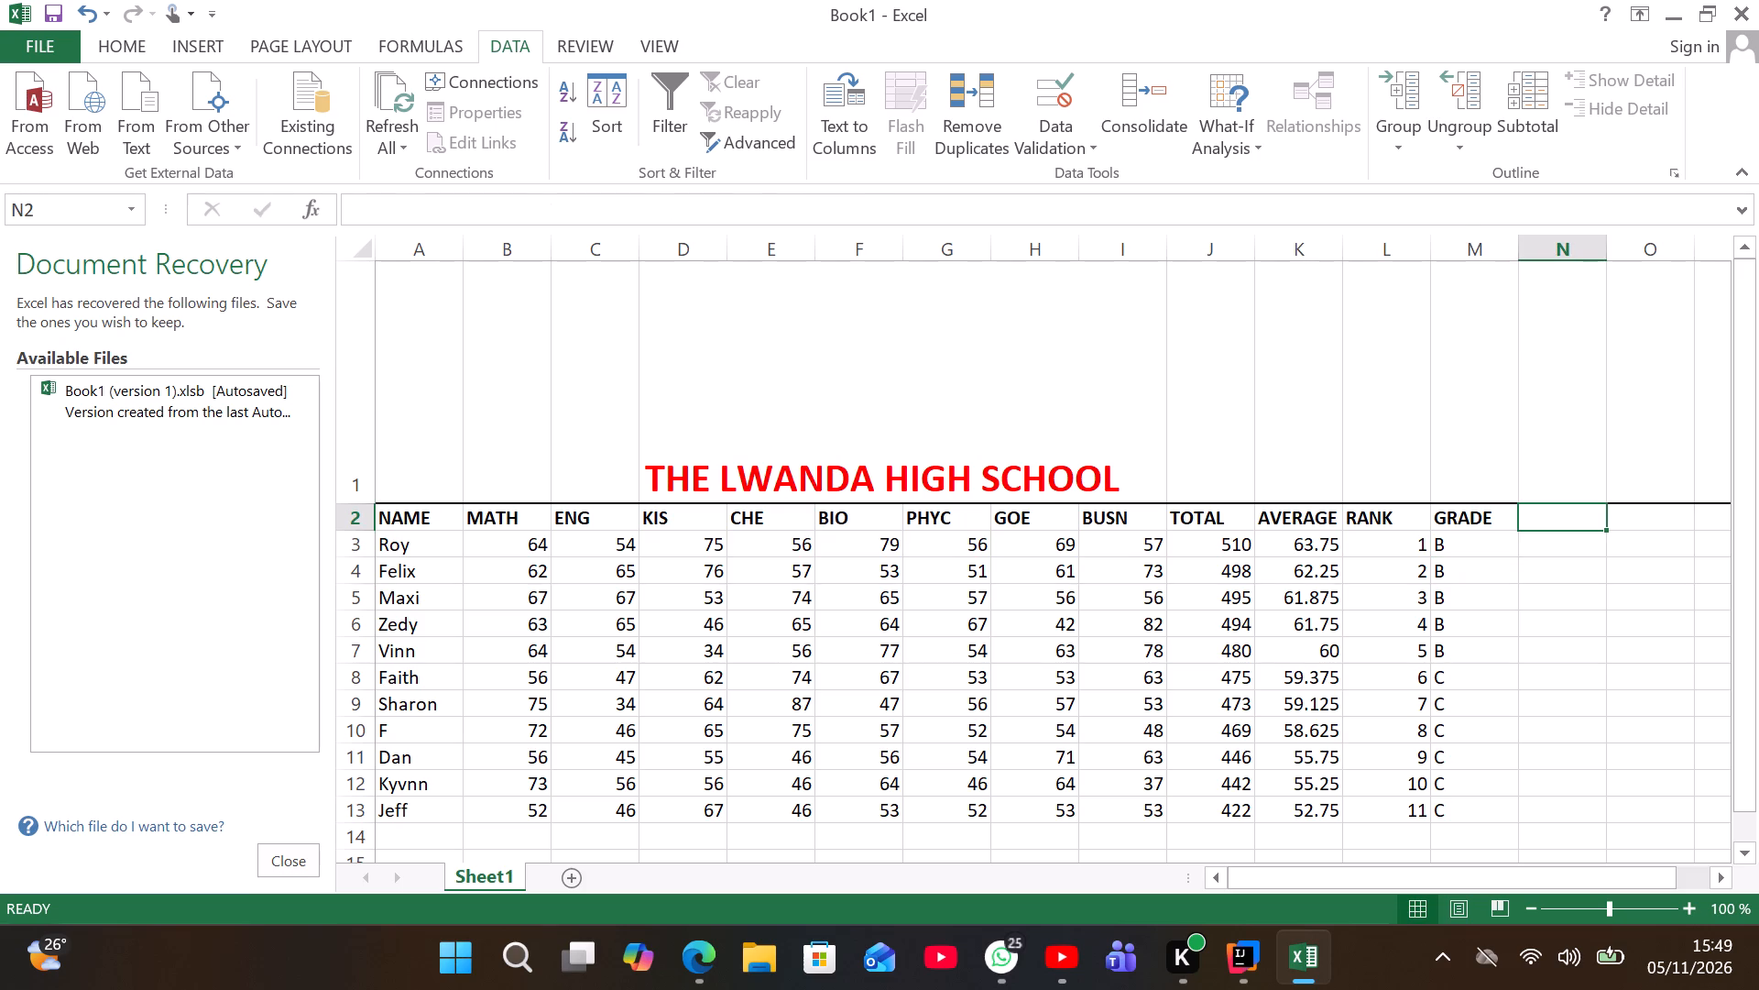
left_click(1452, 546)
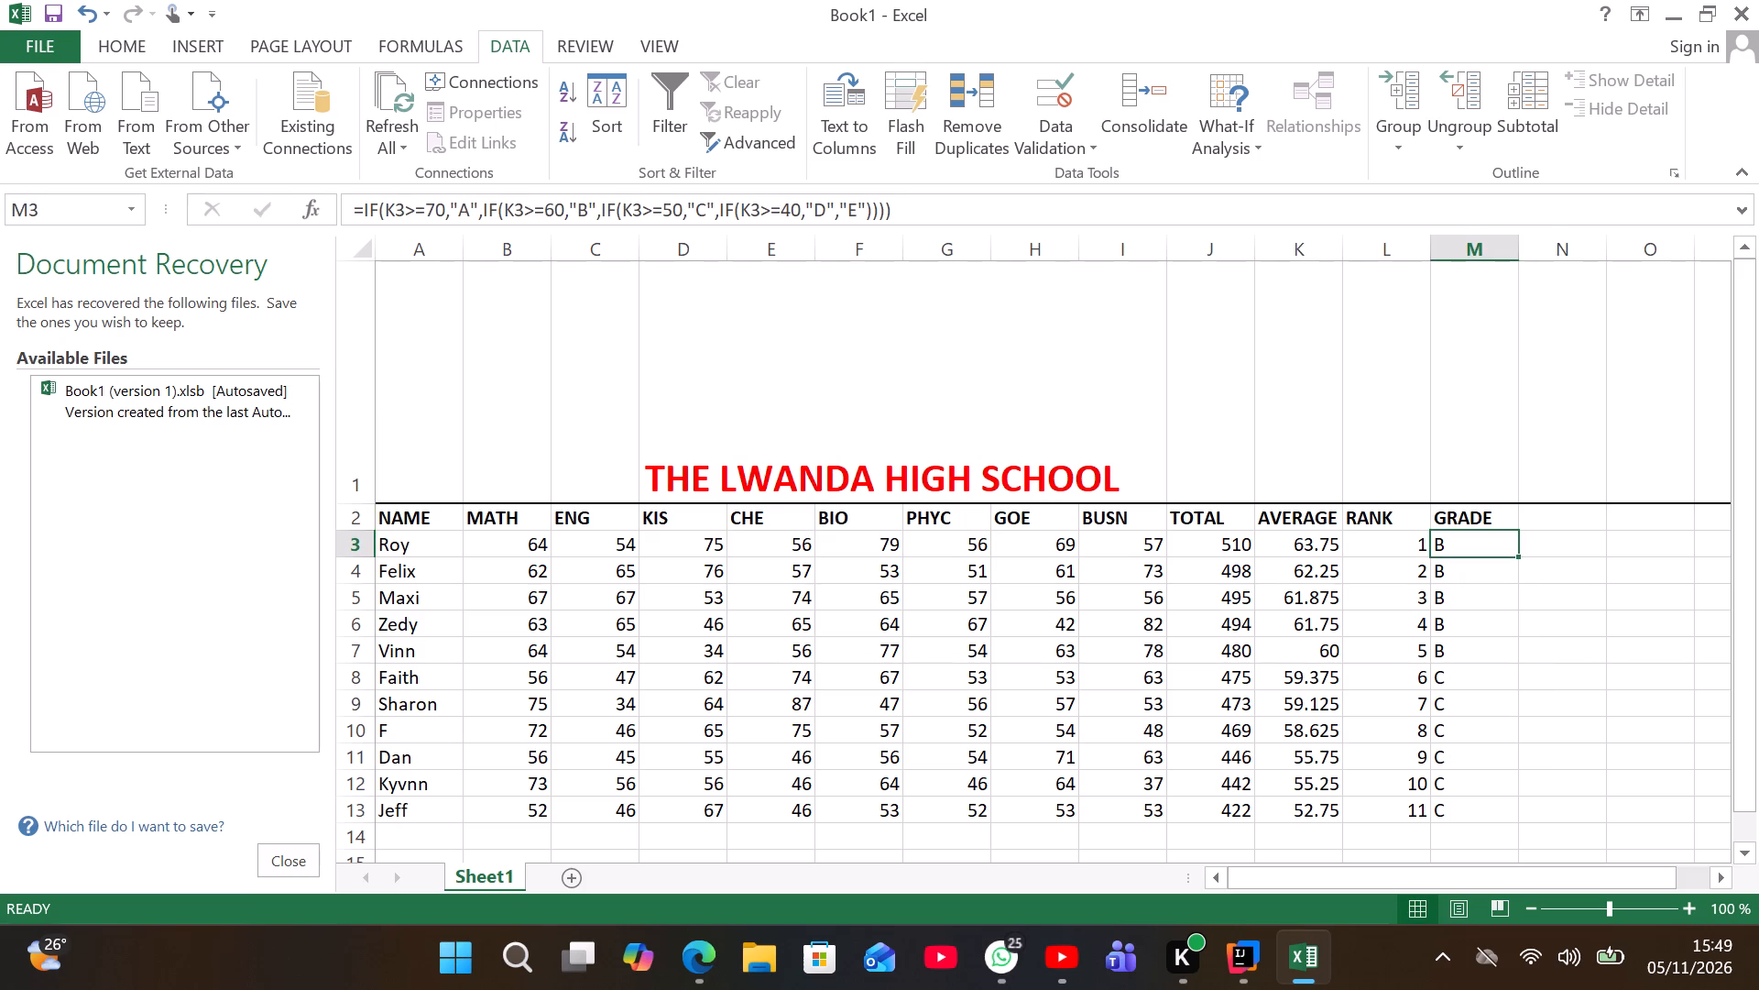
left_click(1317, 551)
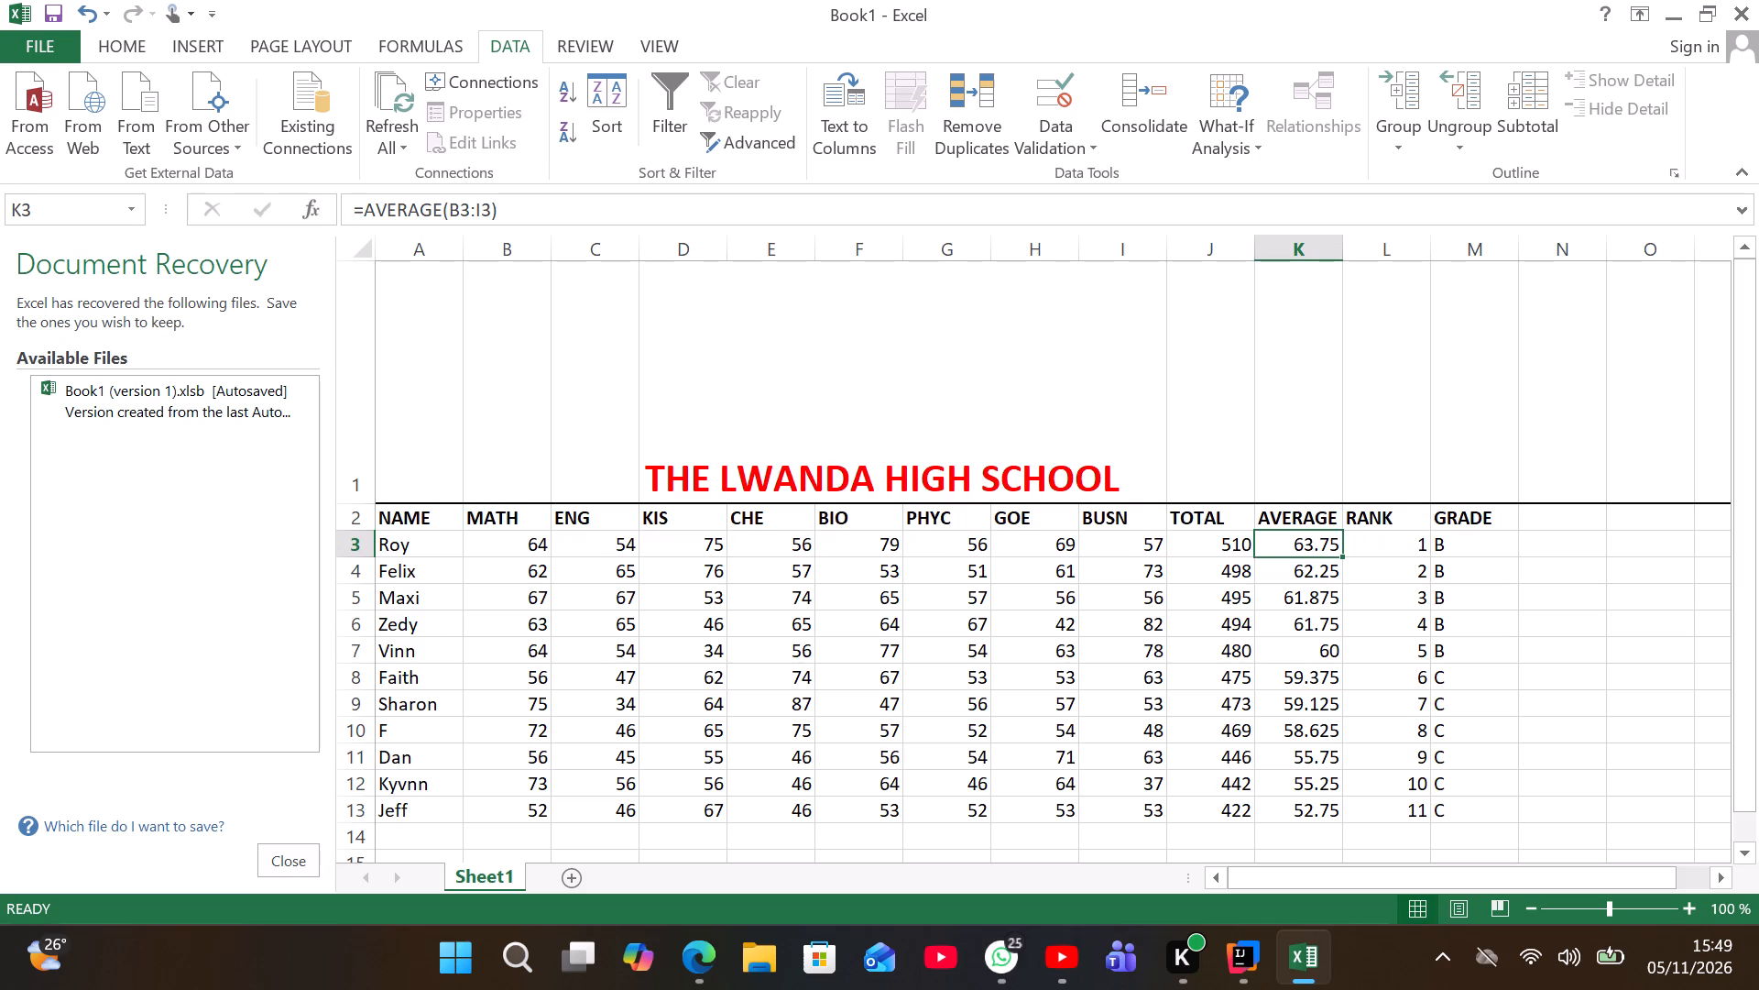
left_click(1244, 544)
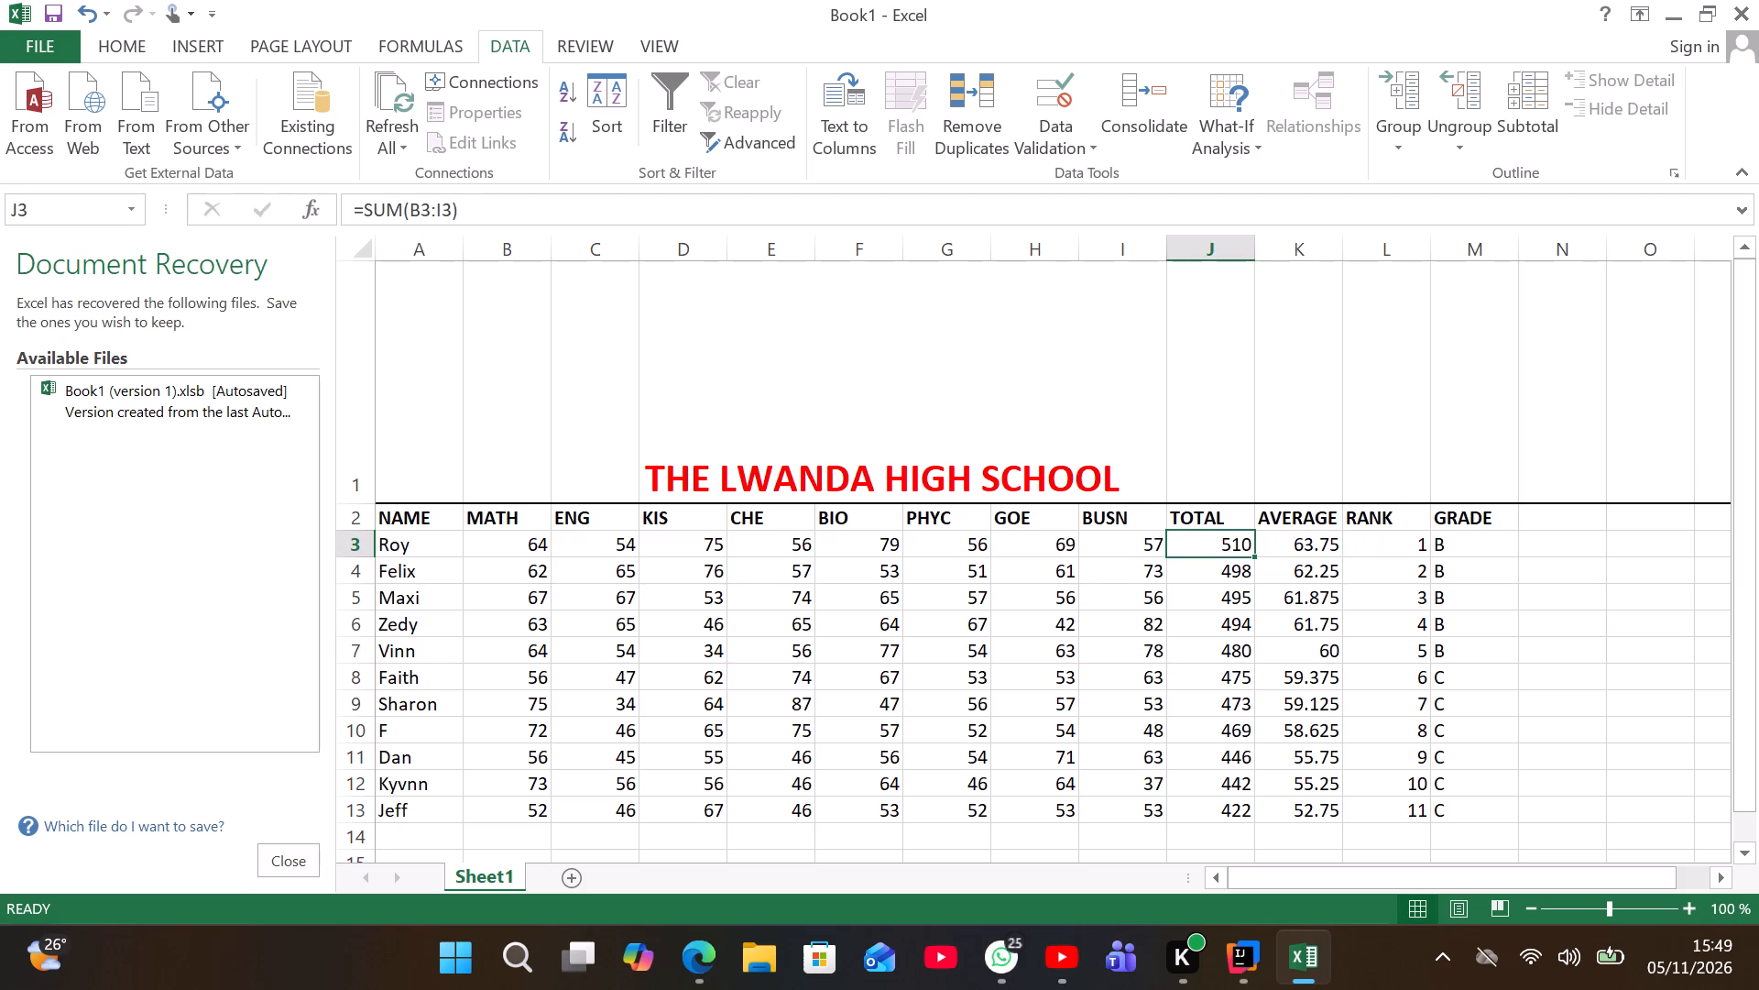
left_click(1141, 540)
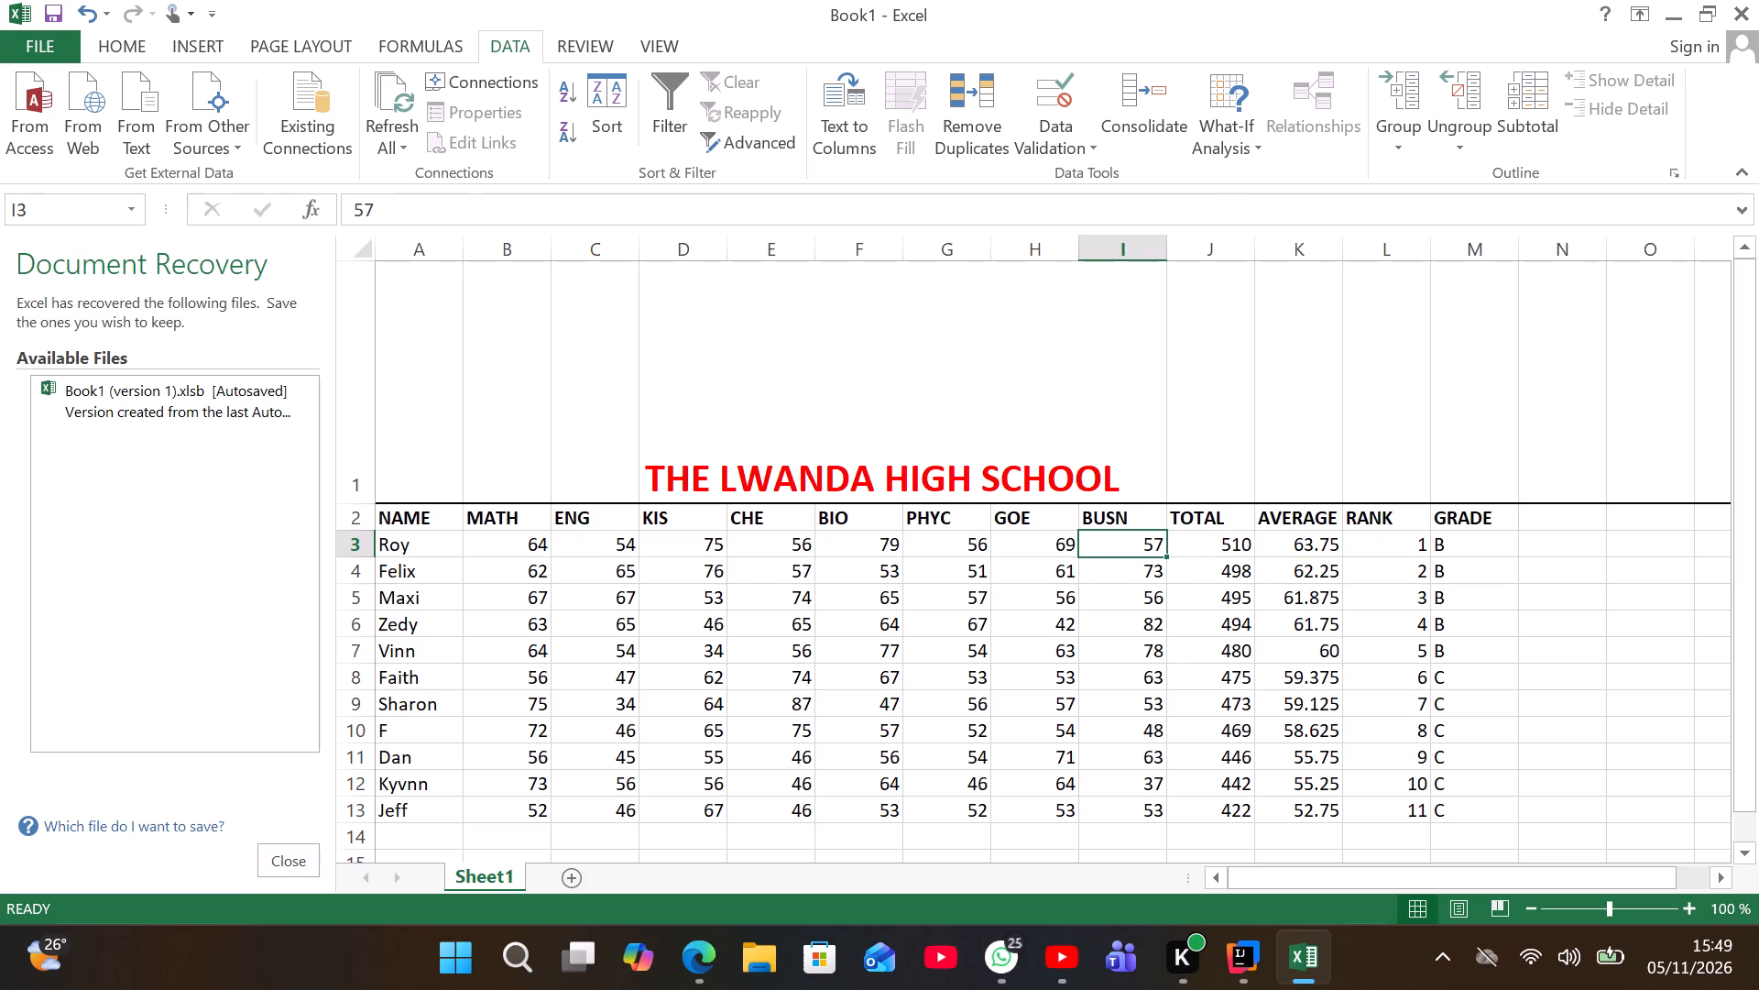
left_click(1229, 559)
left_click(1299, 549)
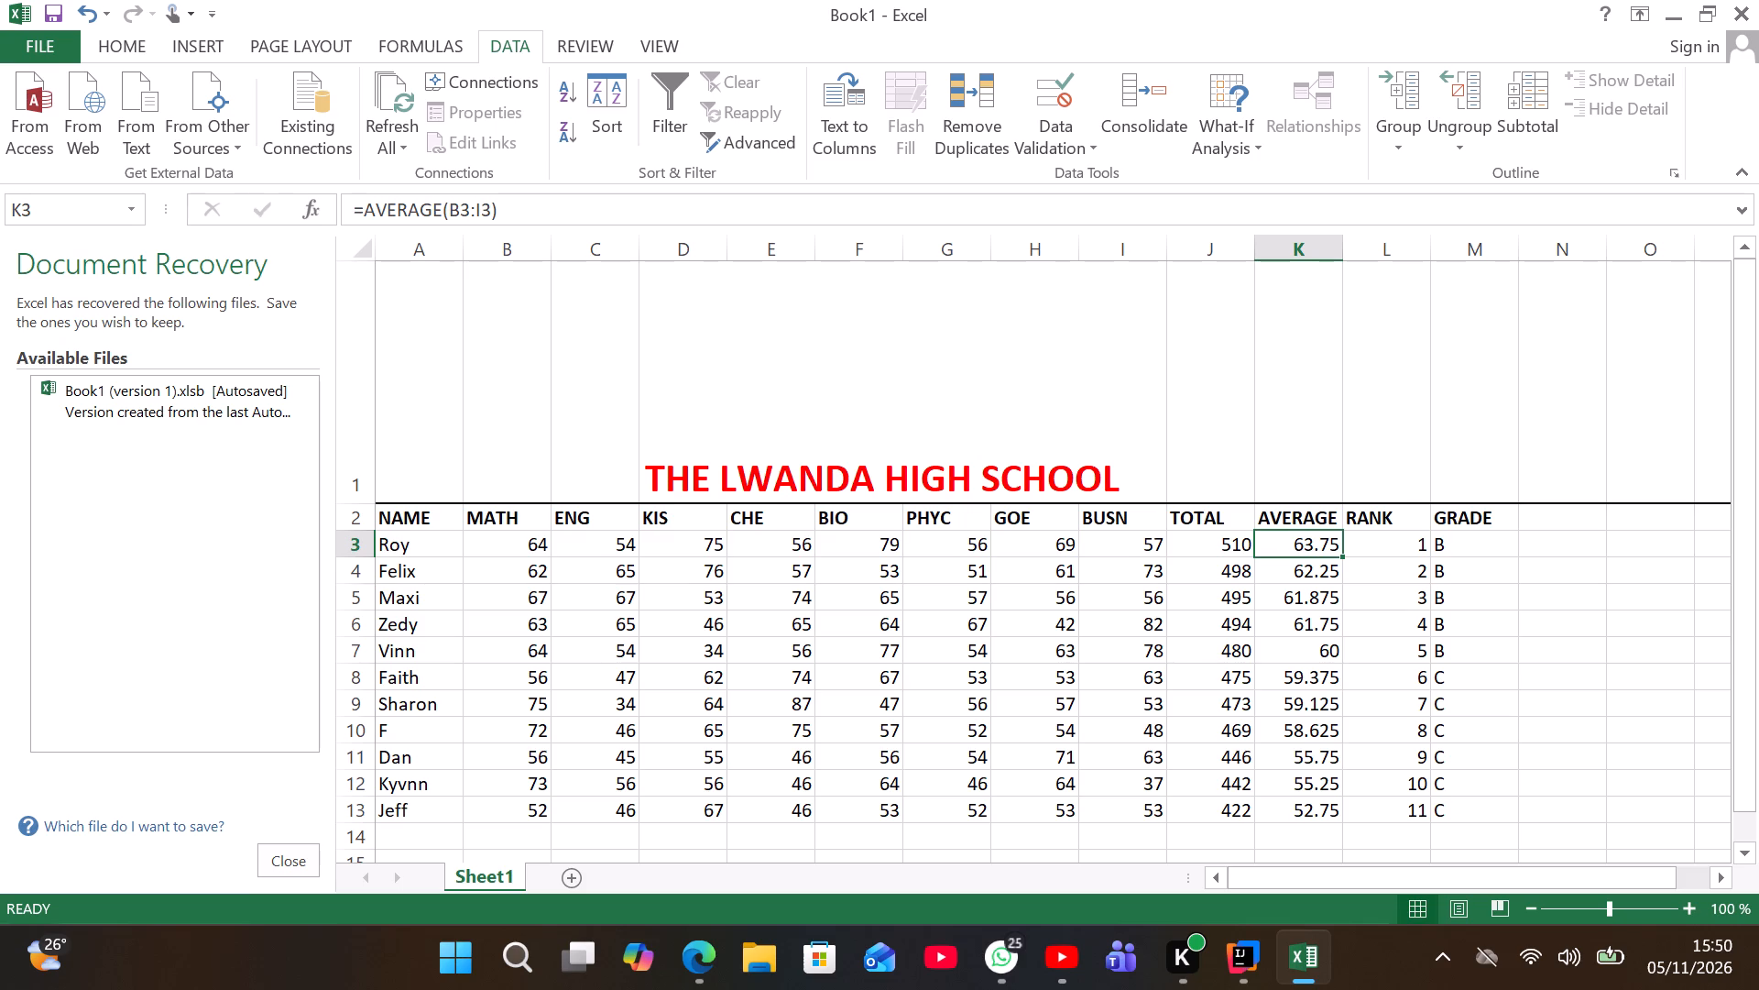
Set Jeff's GOE mark in cell H13 to 73.
left_click(1069, 819)
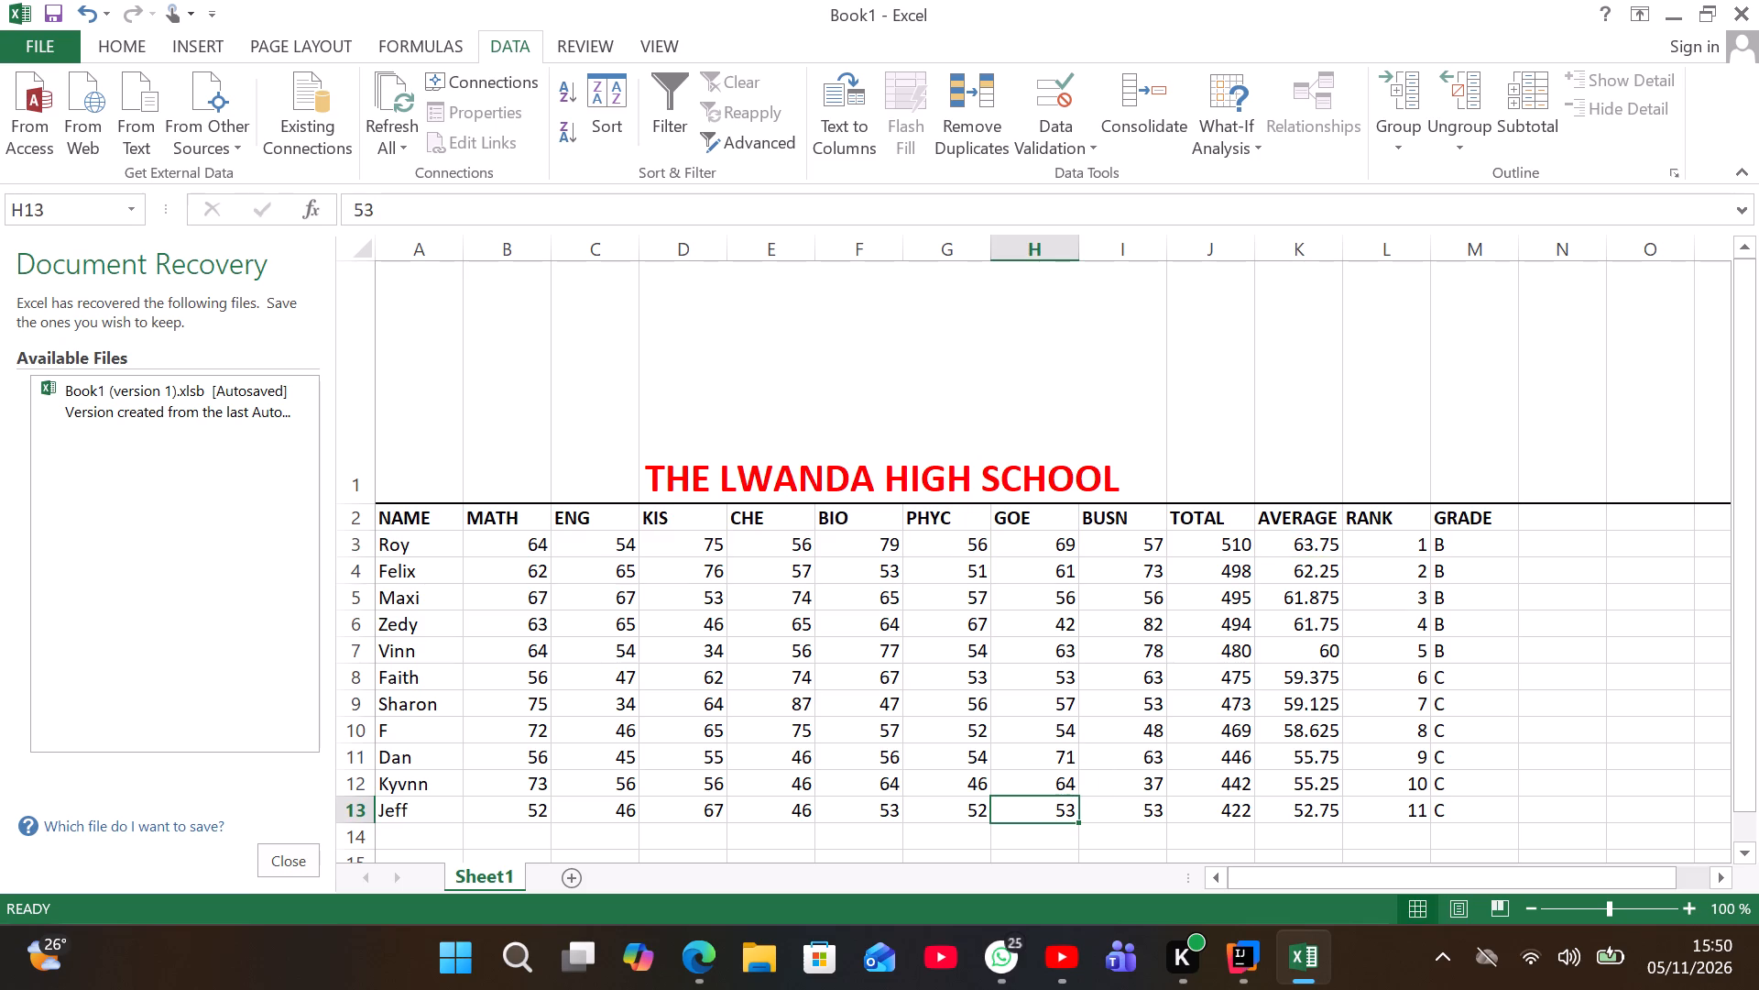
key("BackSpace")
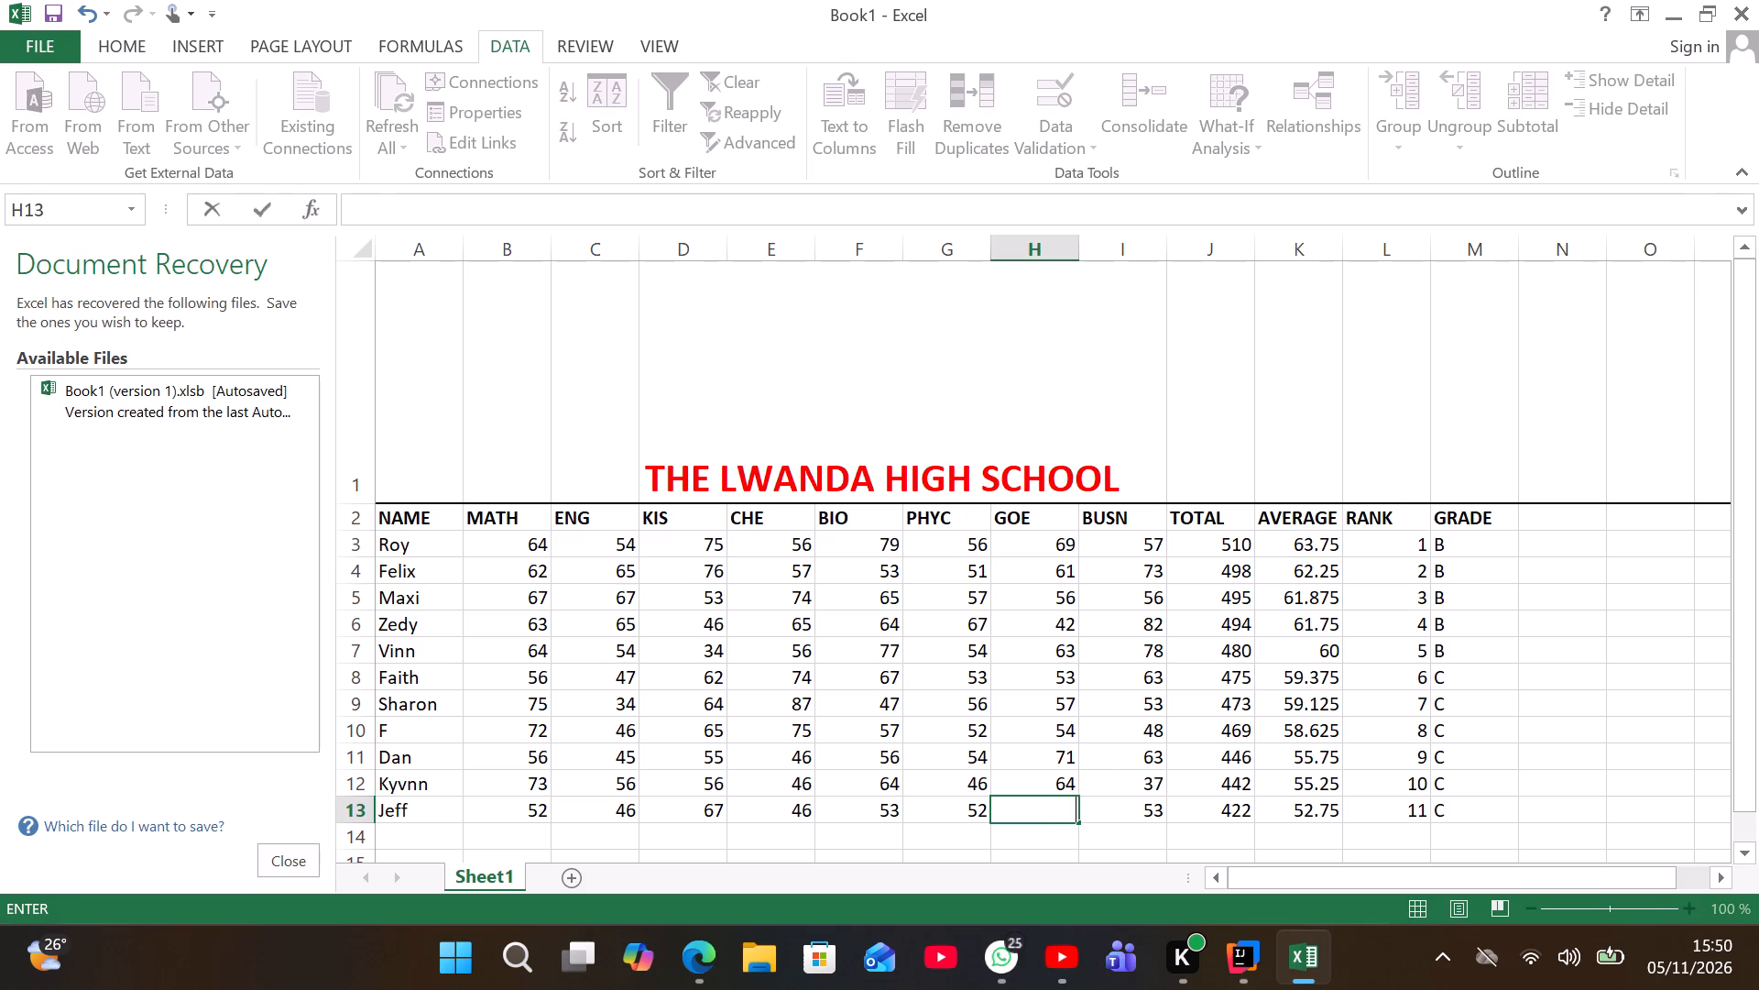
key("7")
key("3")
left_click(1164, 853)
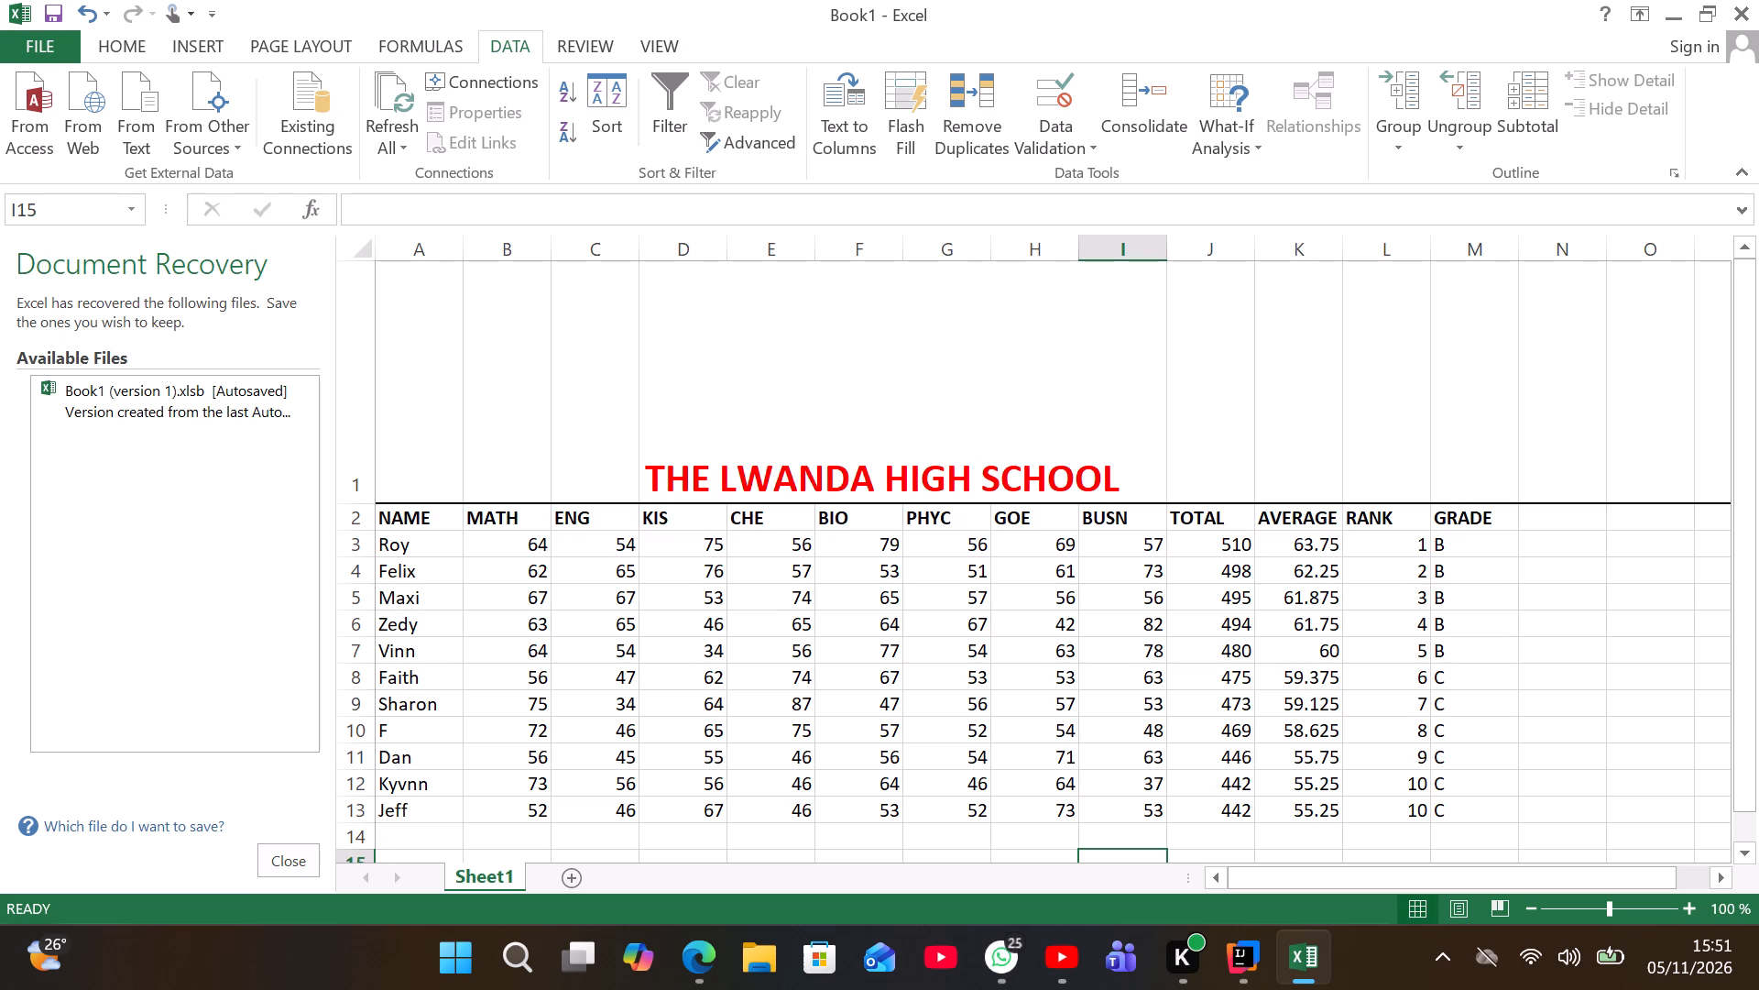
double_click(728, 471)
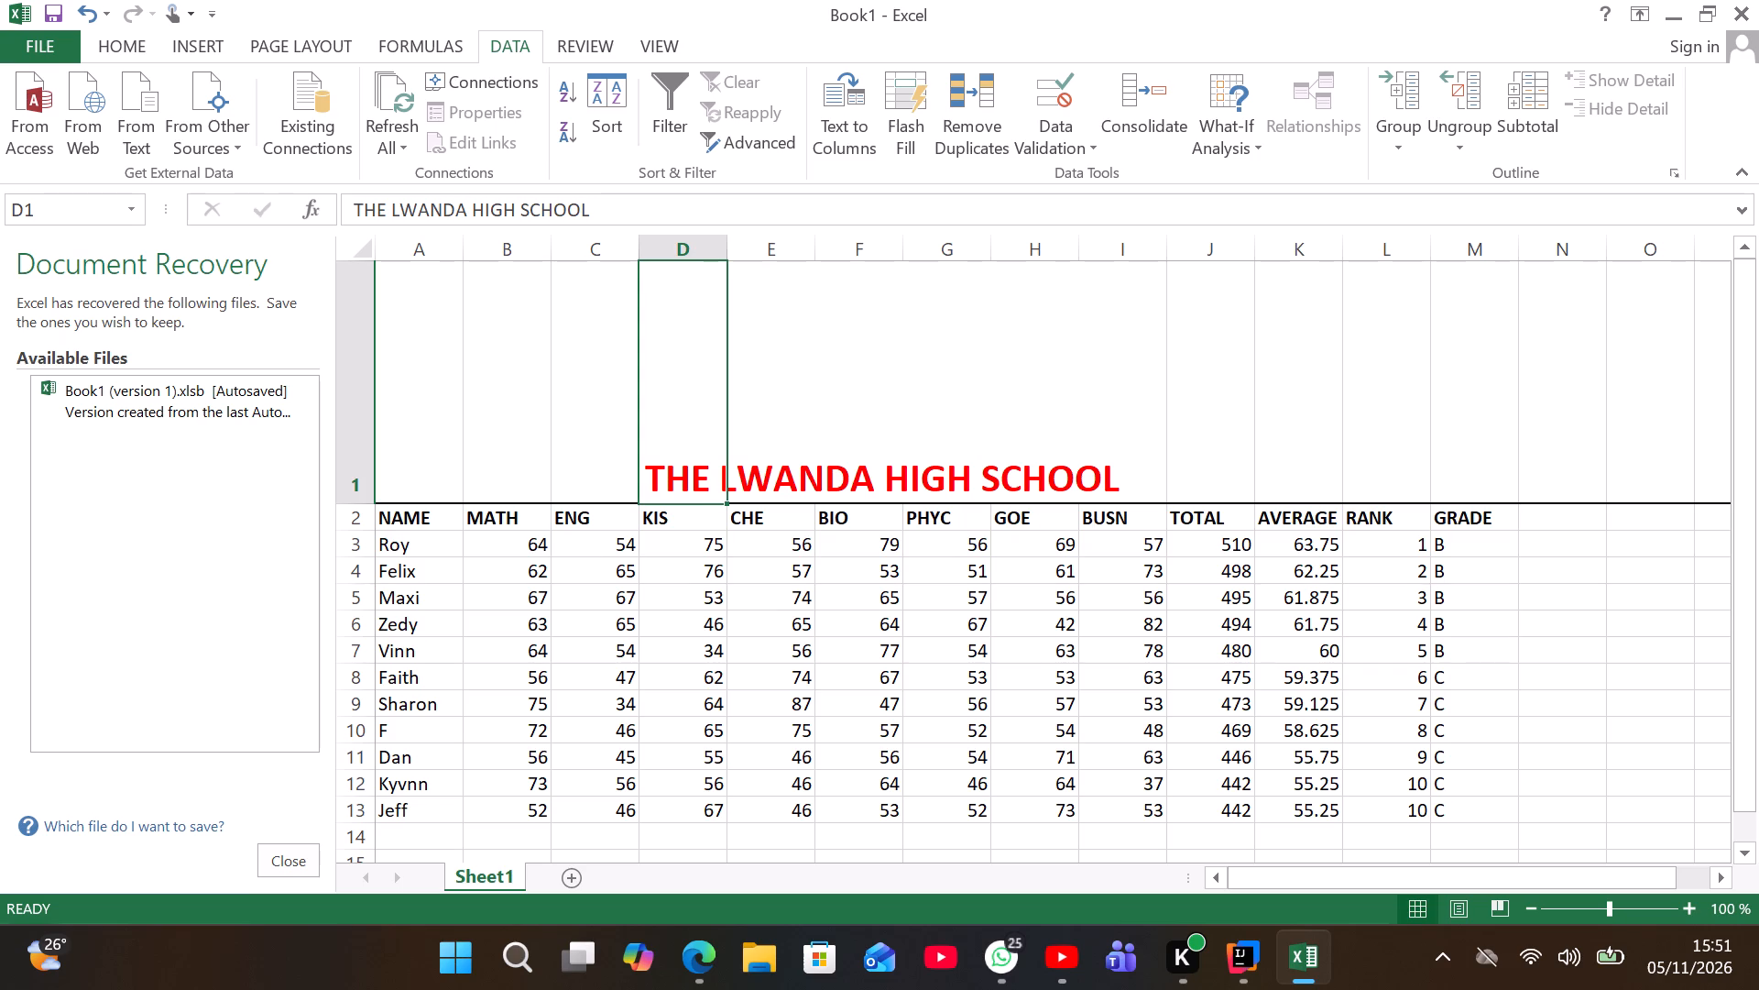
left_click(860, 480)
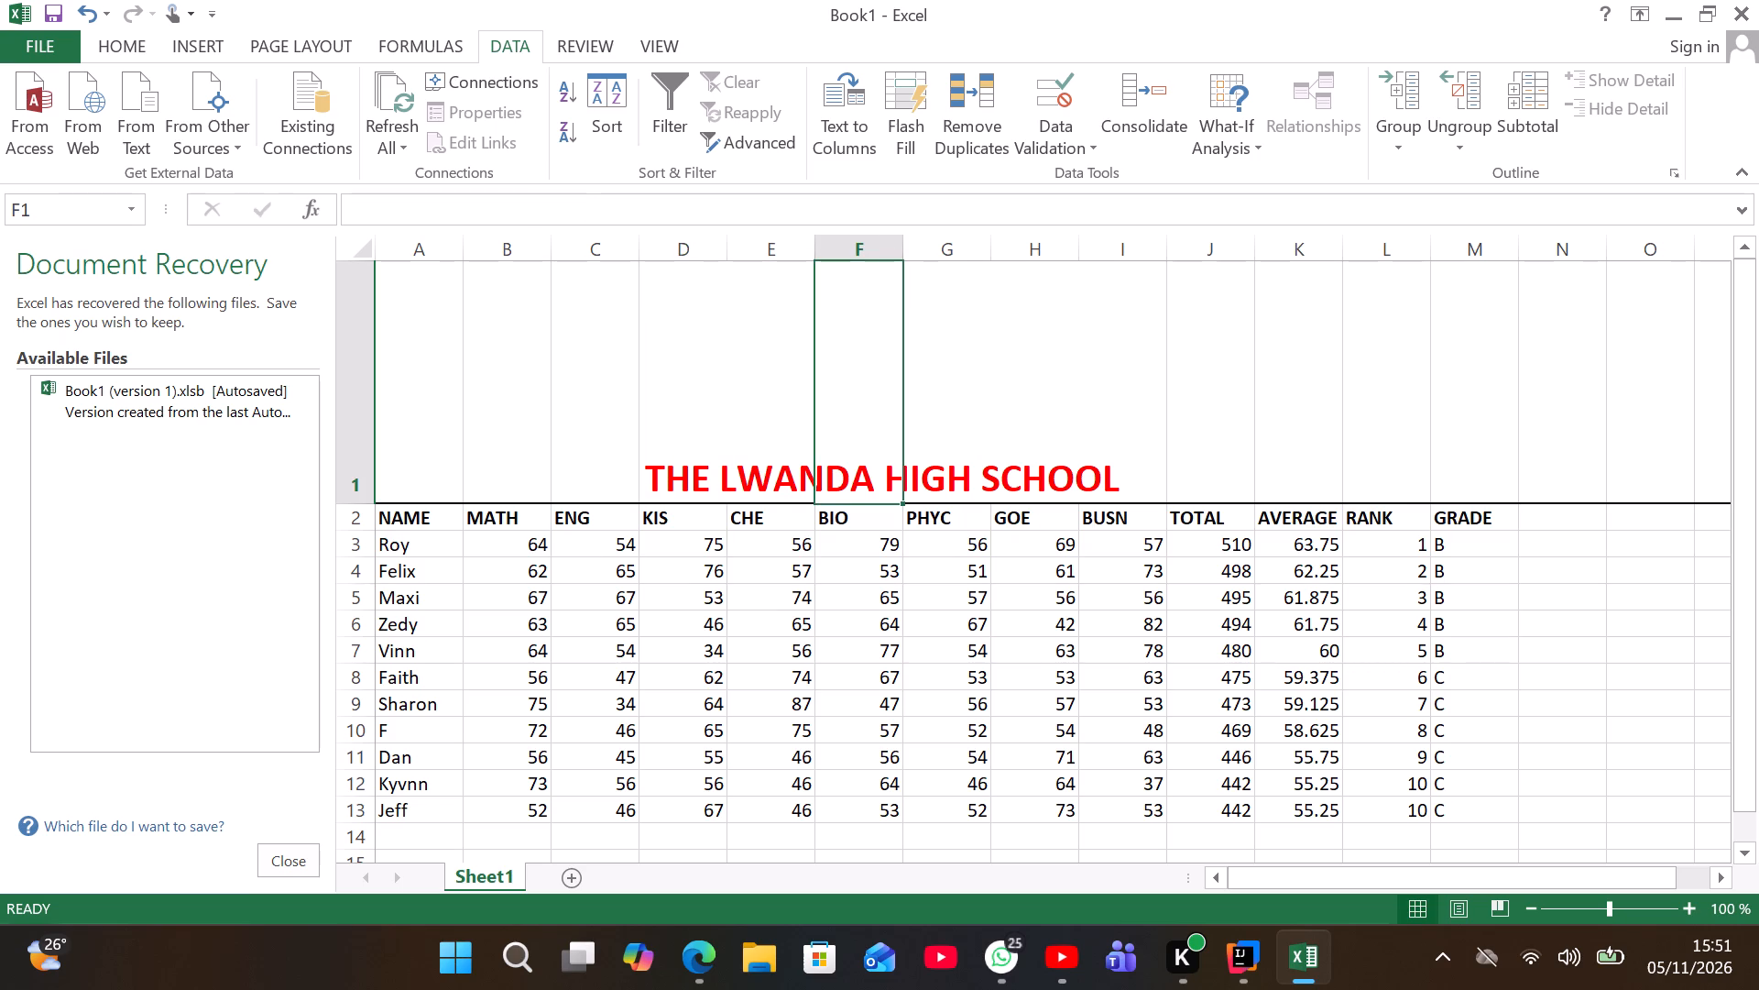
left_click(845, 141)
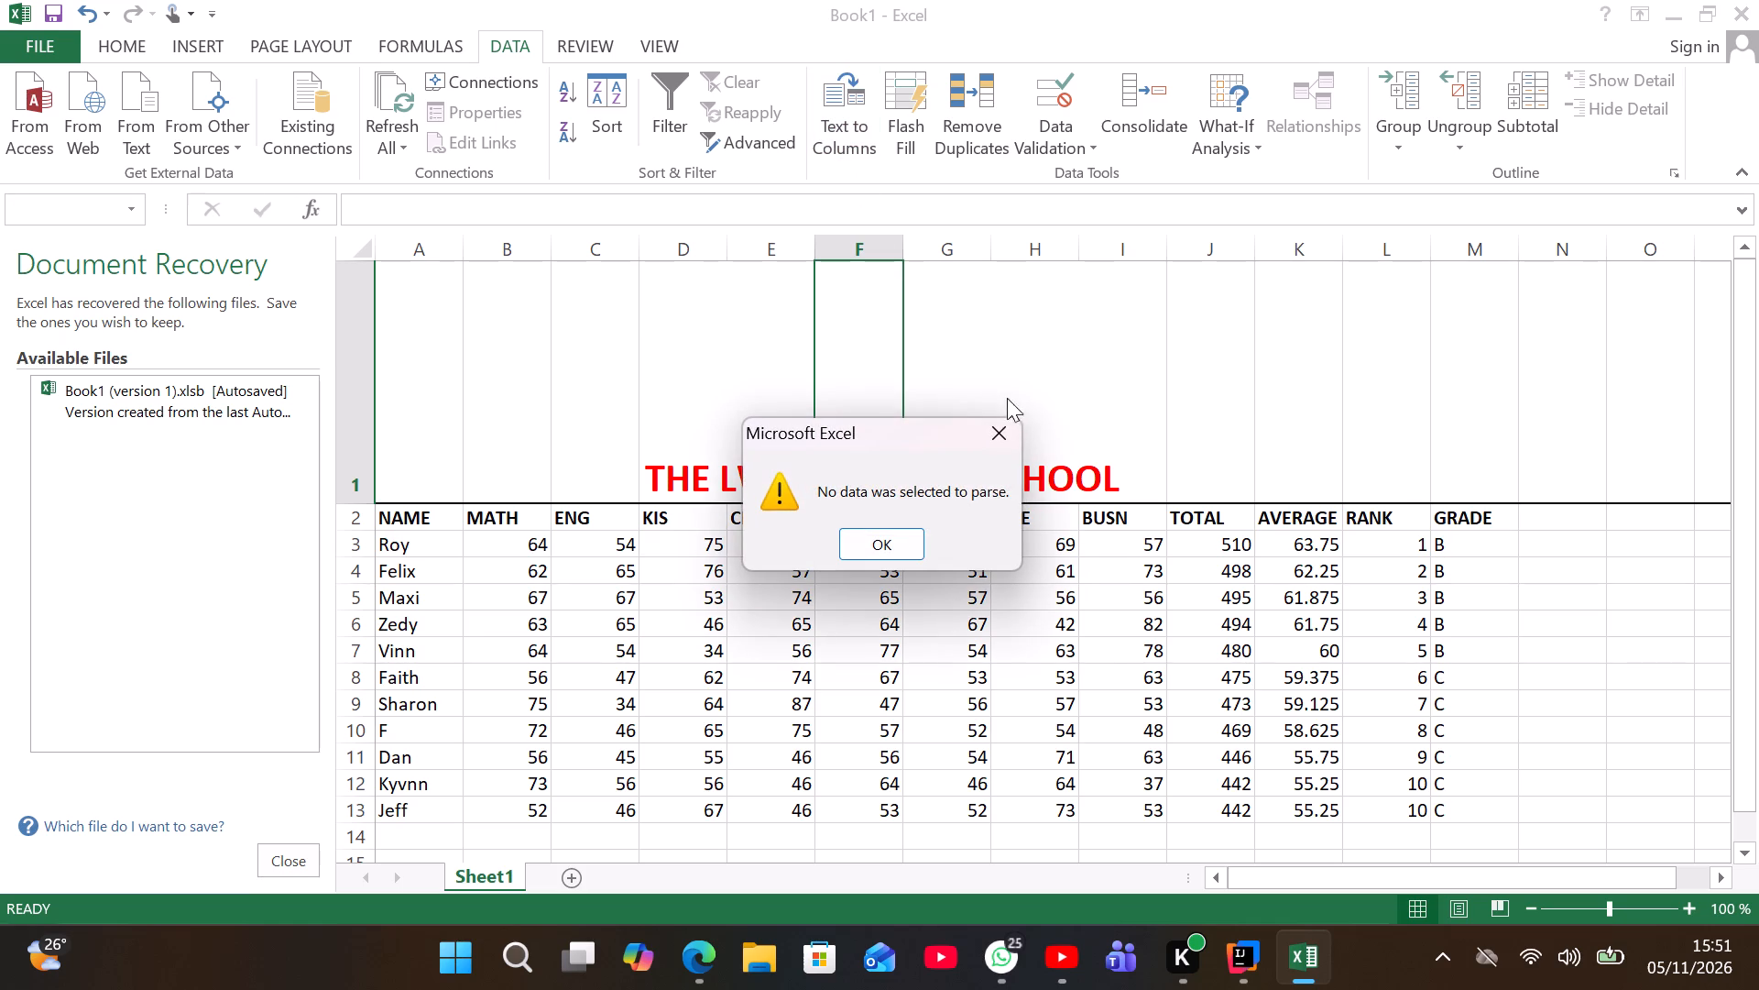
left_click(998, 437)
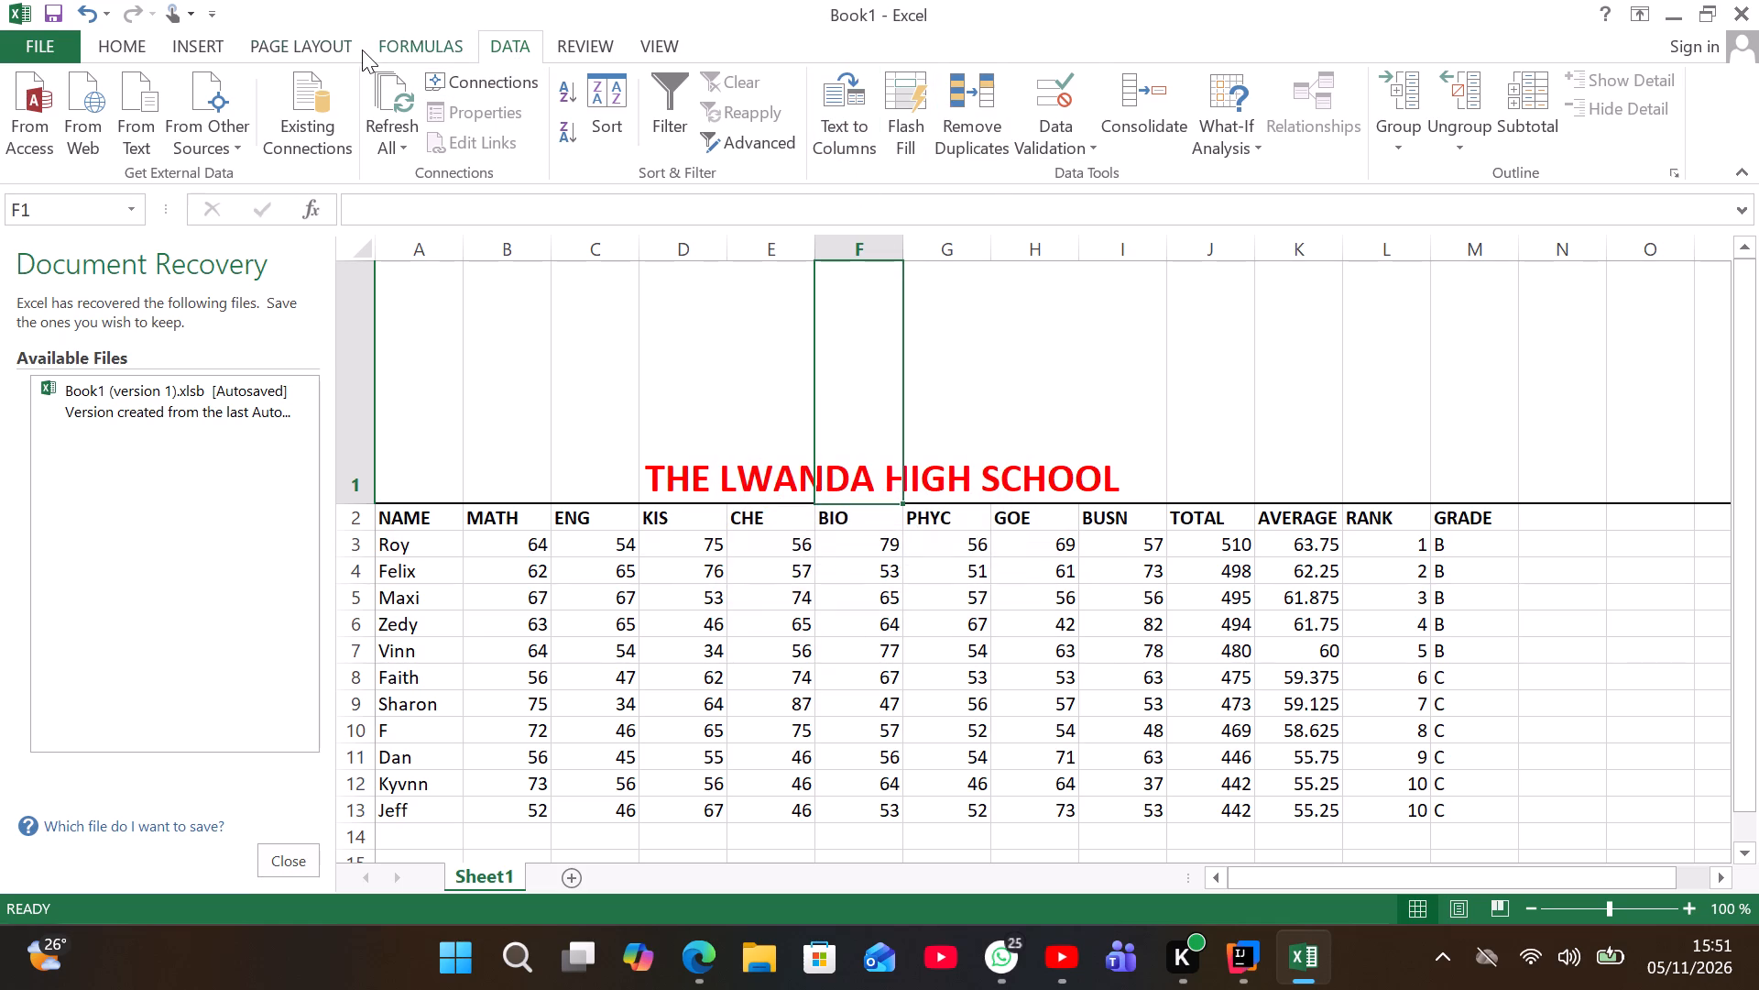
Insert a text box in row 1 above the school title, stretched across columns D to I.
left_click(202, 36)
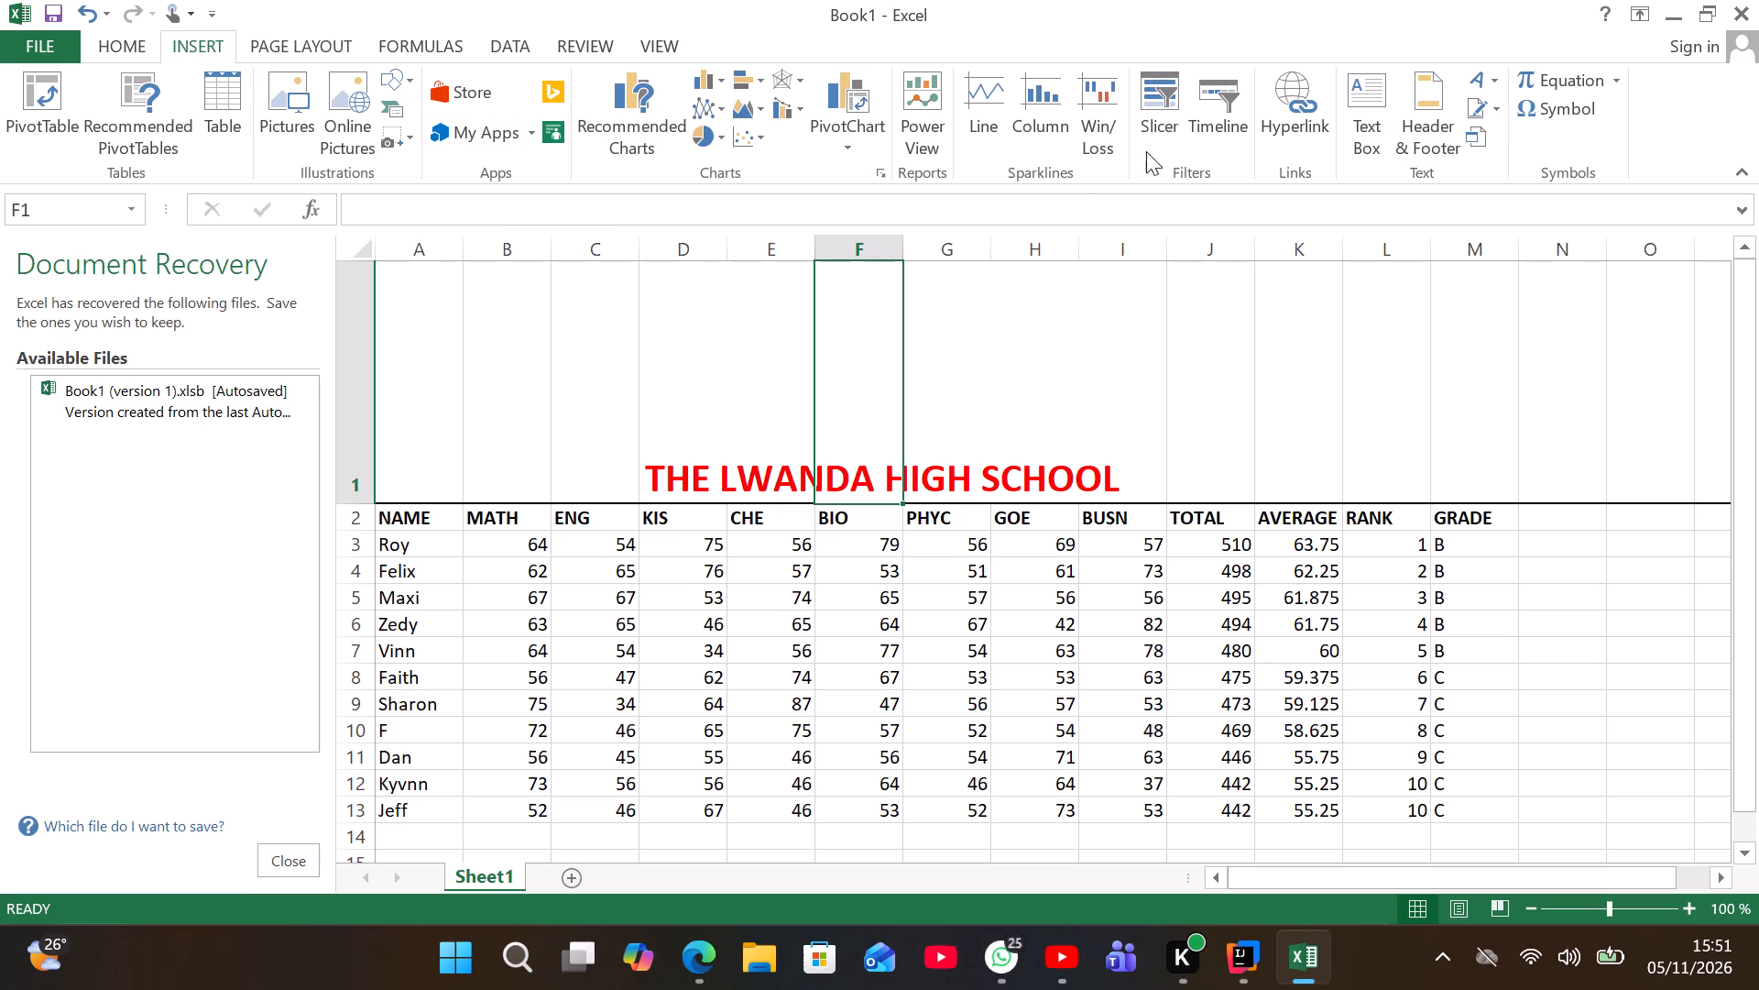
left_click(1354, 140)
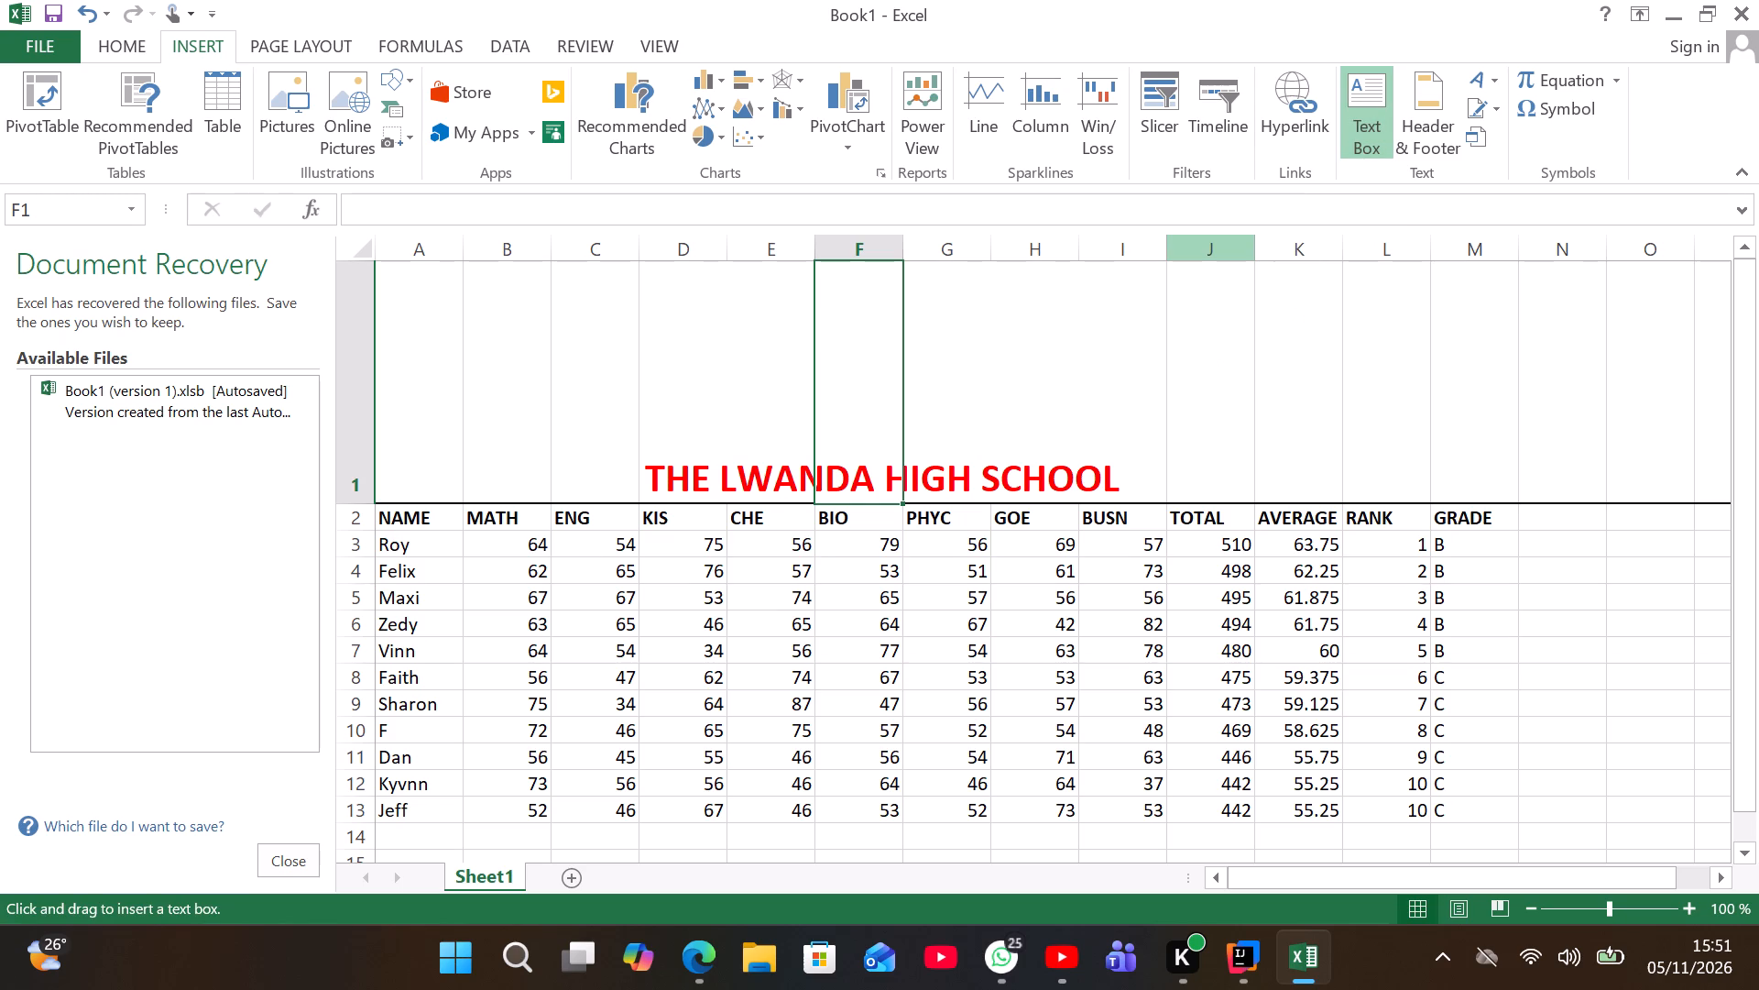
double_click(728, 343)
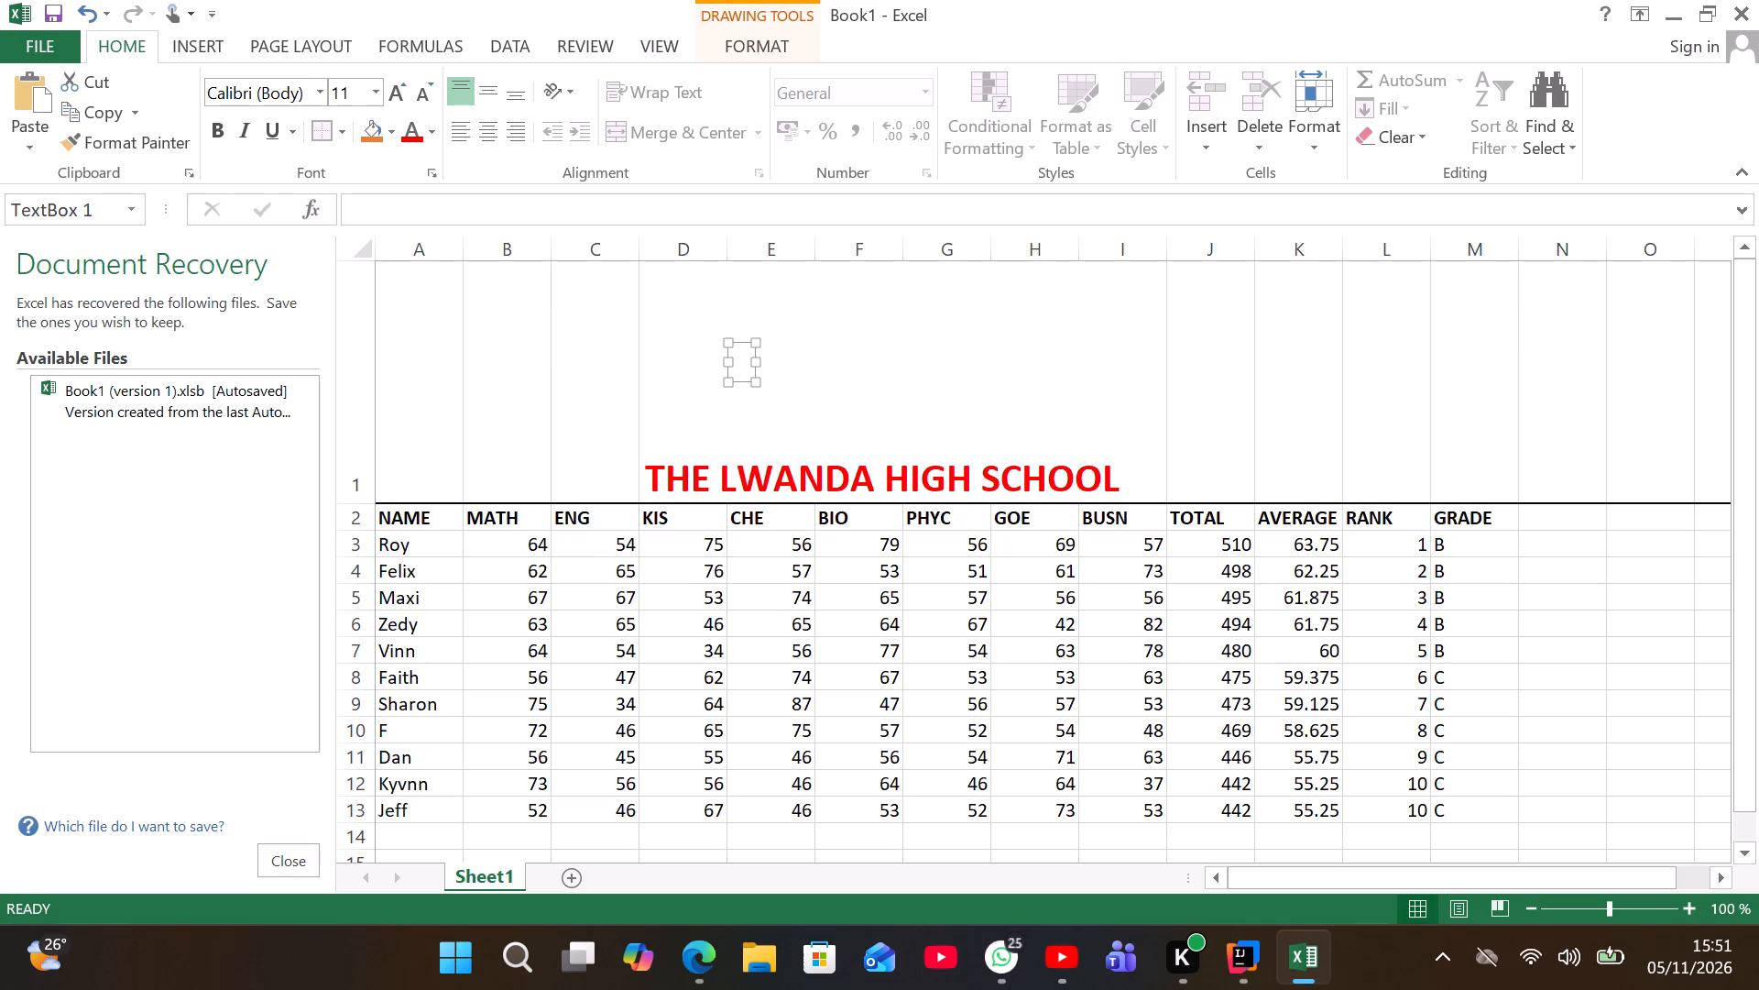
left_click_drag(750, 346, 918, 332)
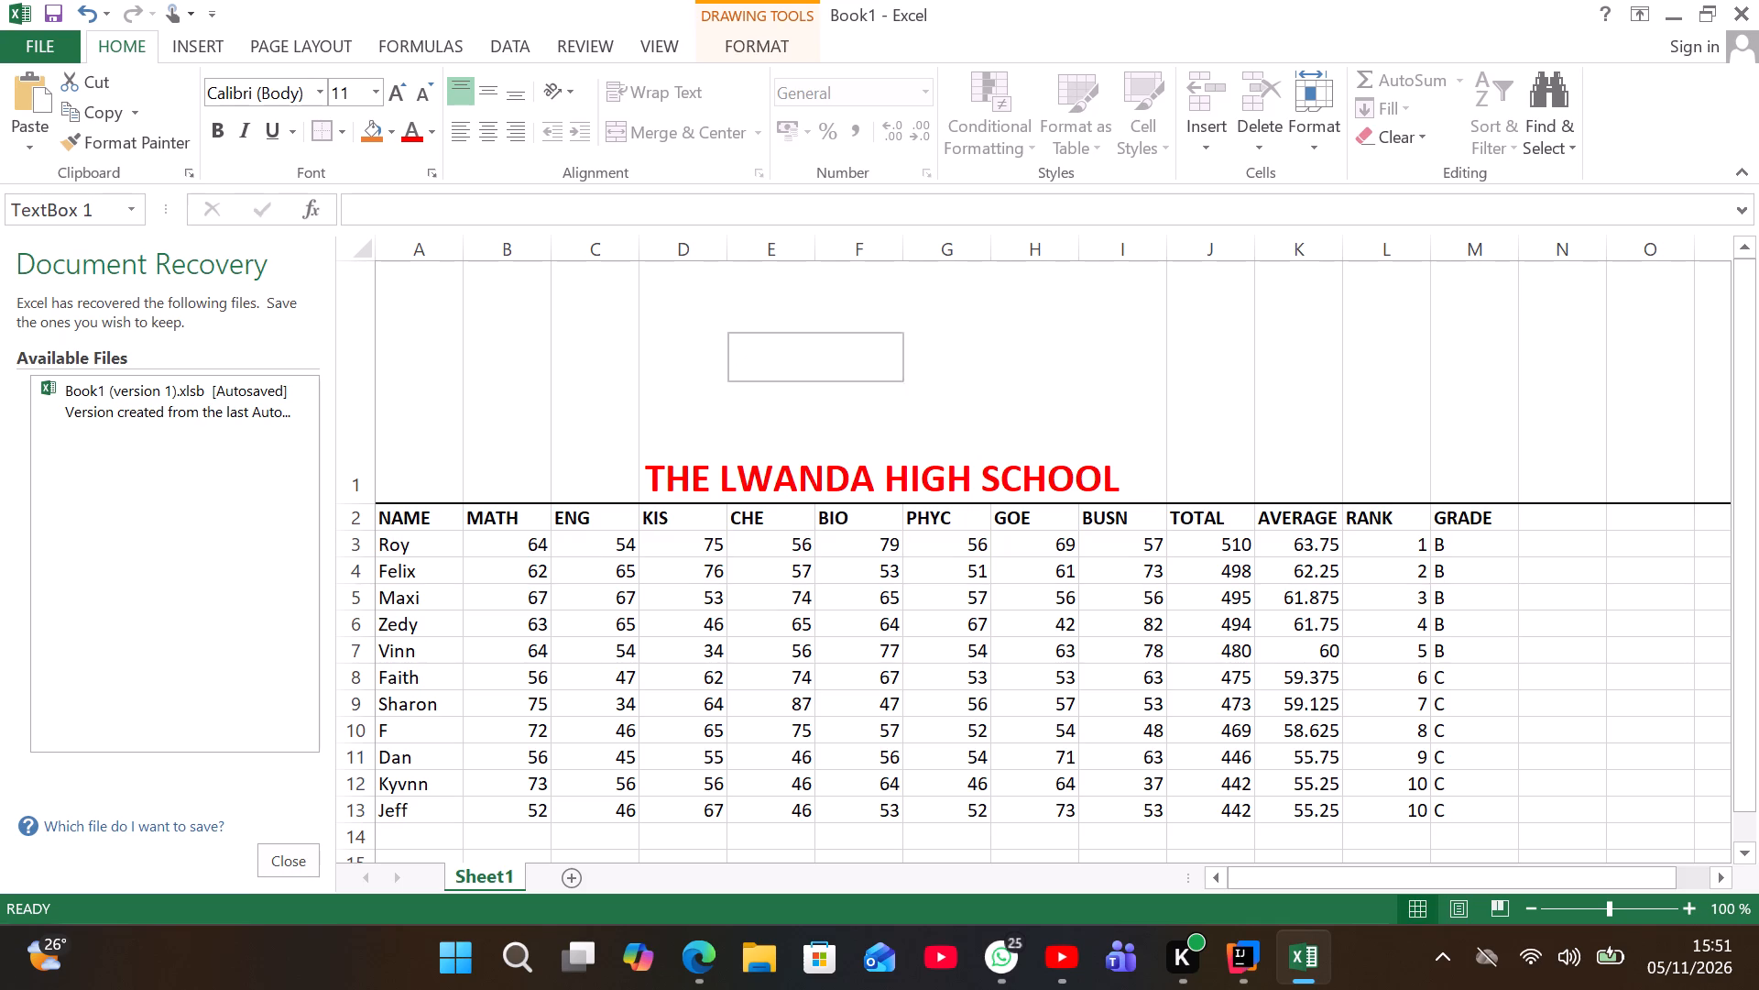
left_click_drag(918, 332, 1194, 279)
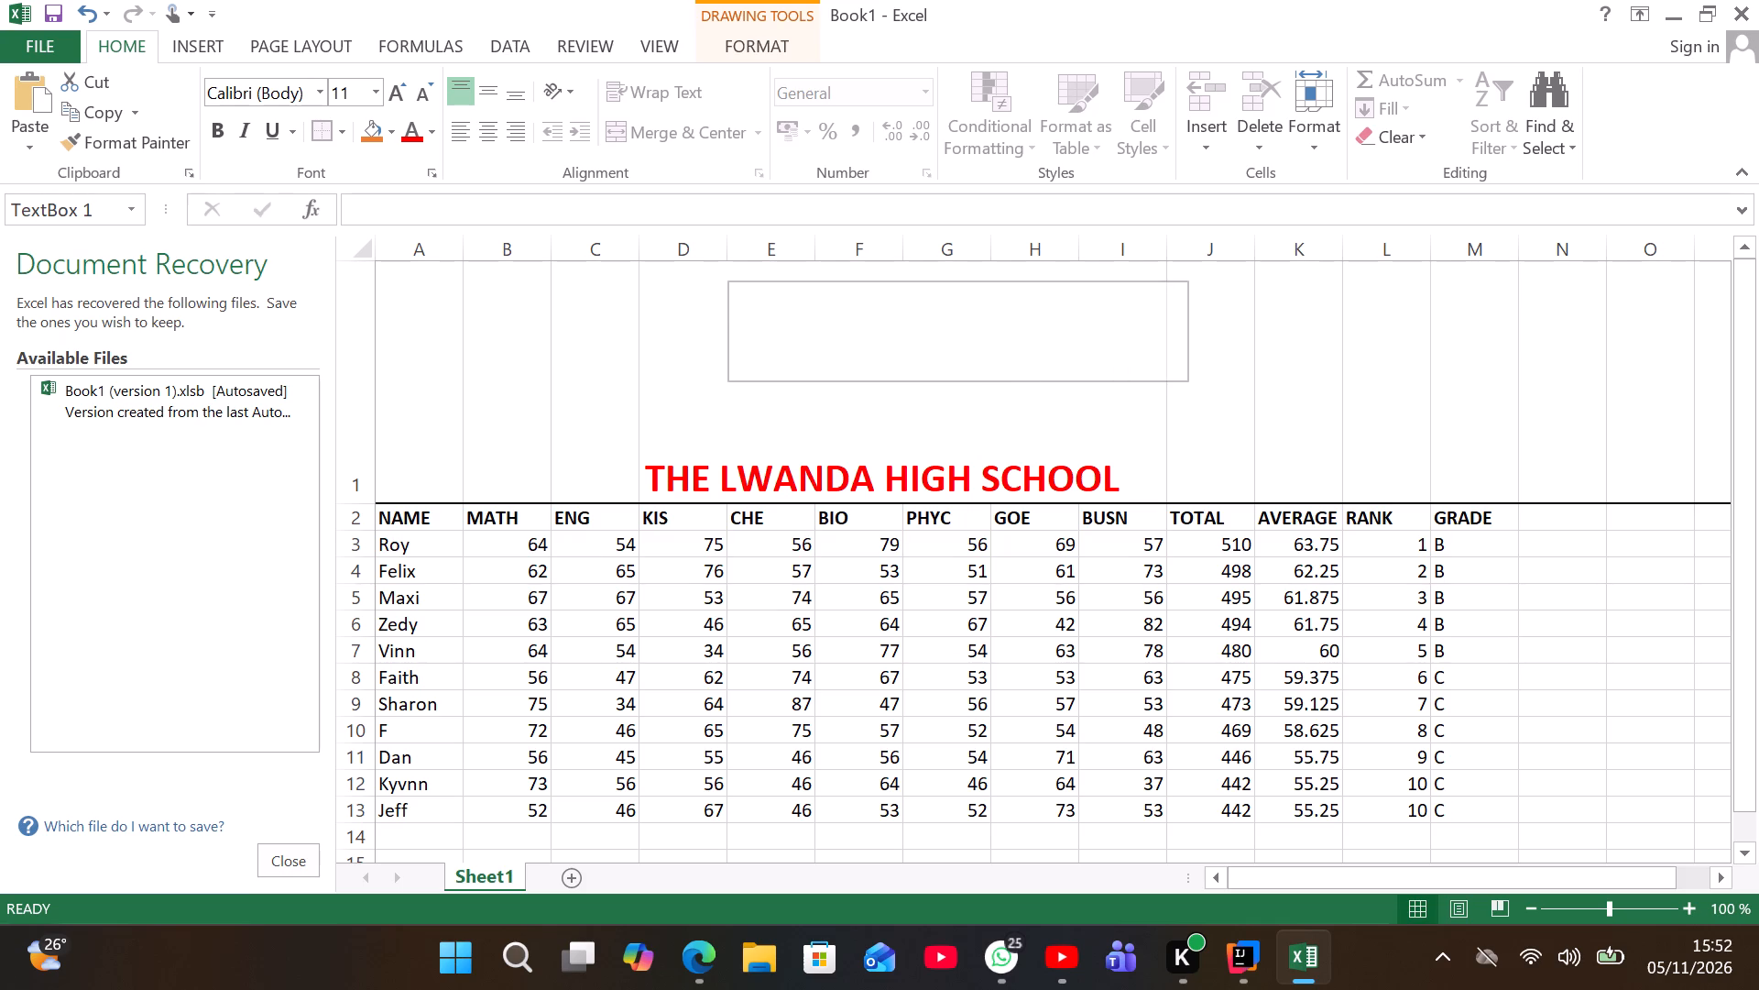
left_click_drag(1194, 279, 1142, 280)
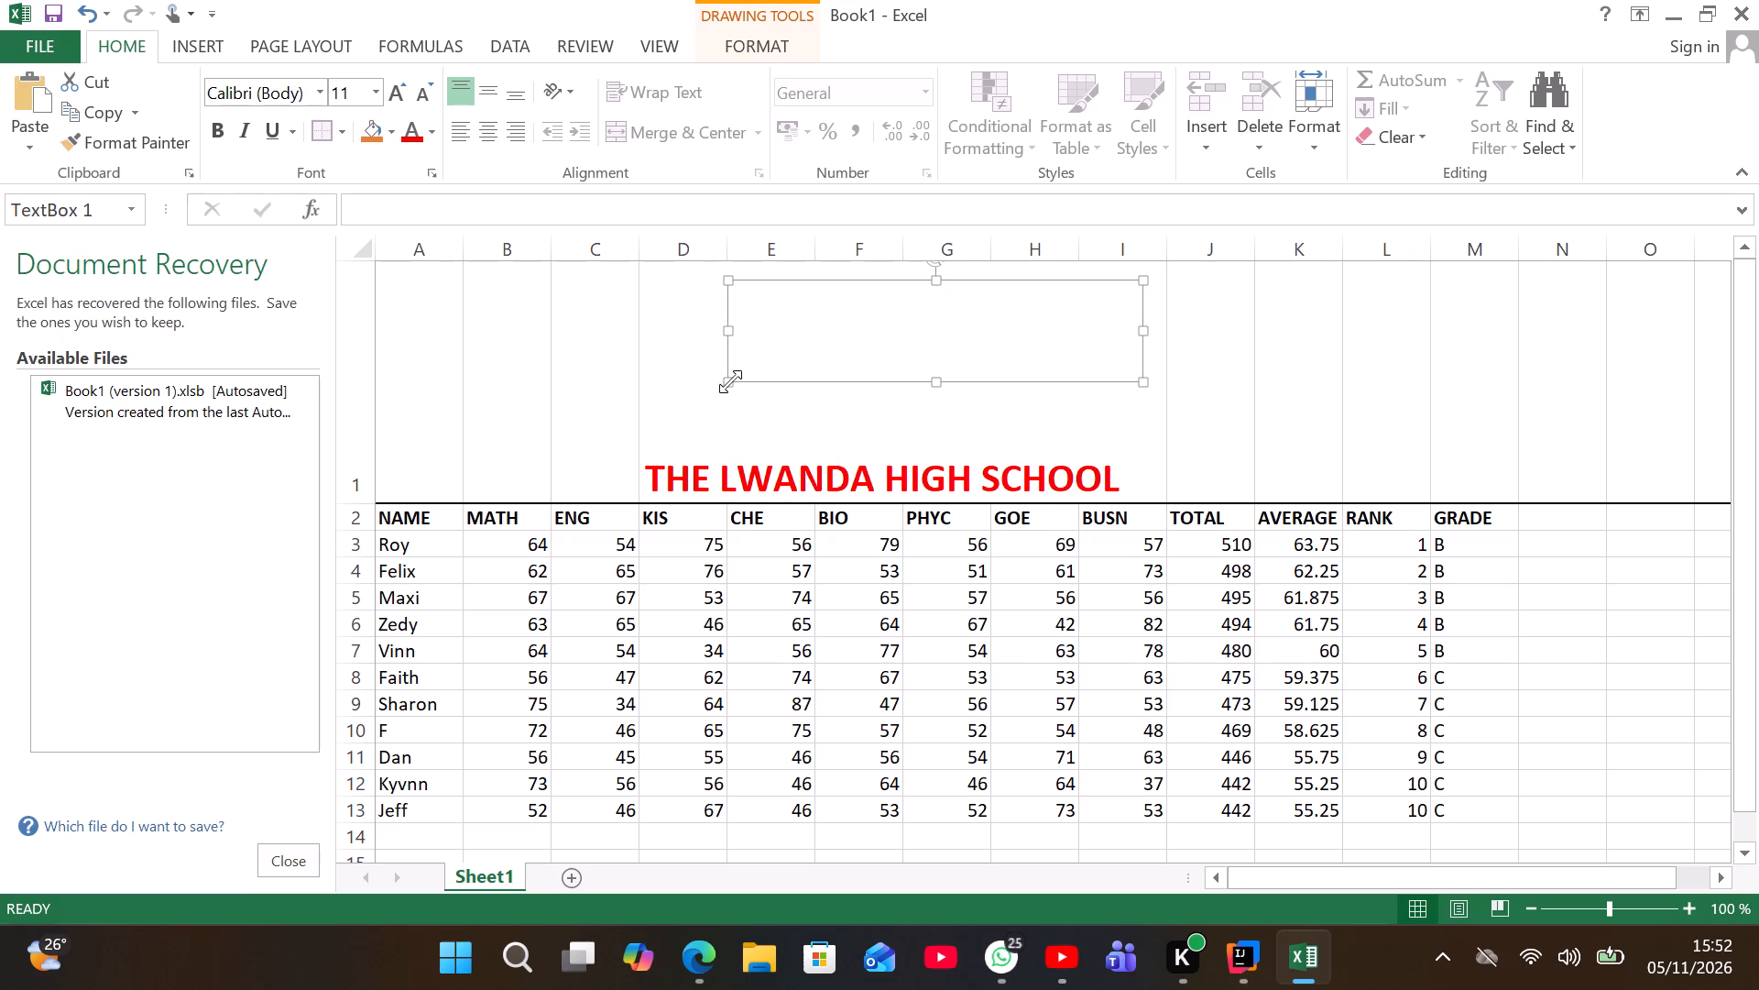
left_click_drag(730, 381, 668, 400)
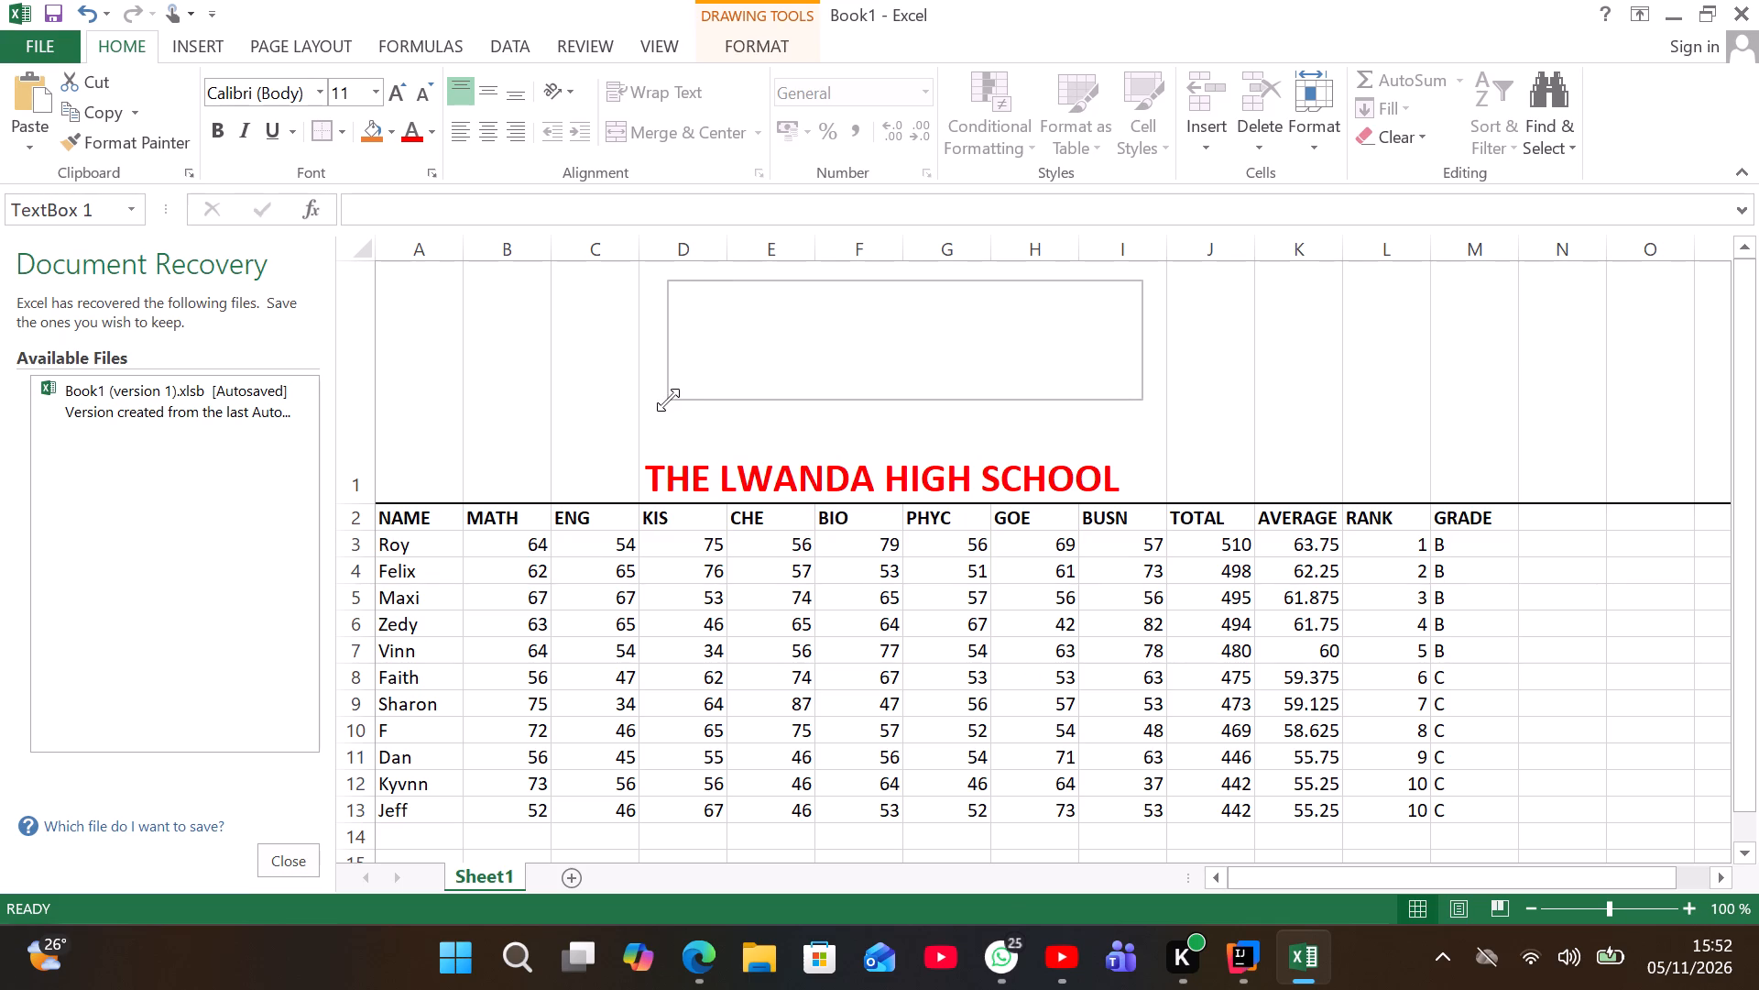
Enter "FORM 4" in the new text box above the school title.
left_click(705, 330)
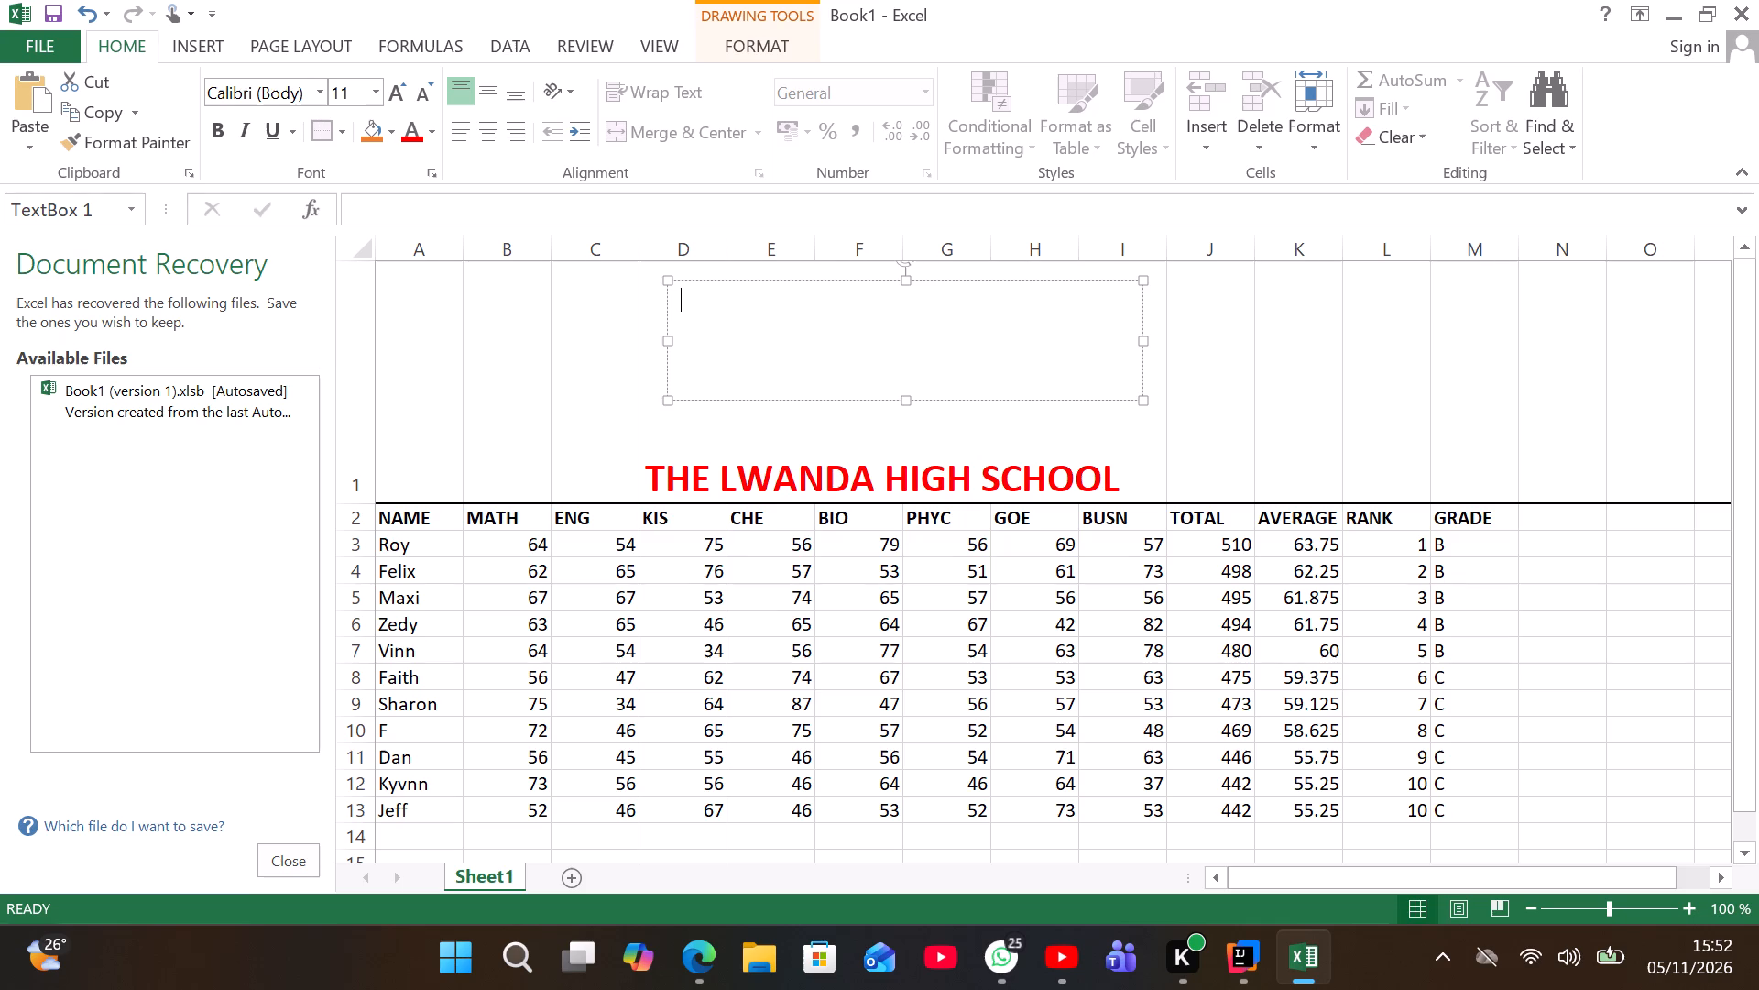
key("f")
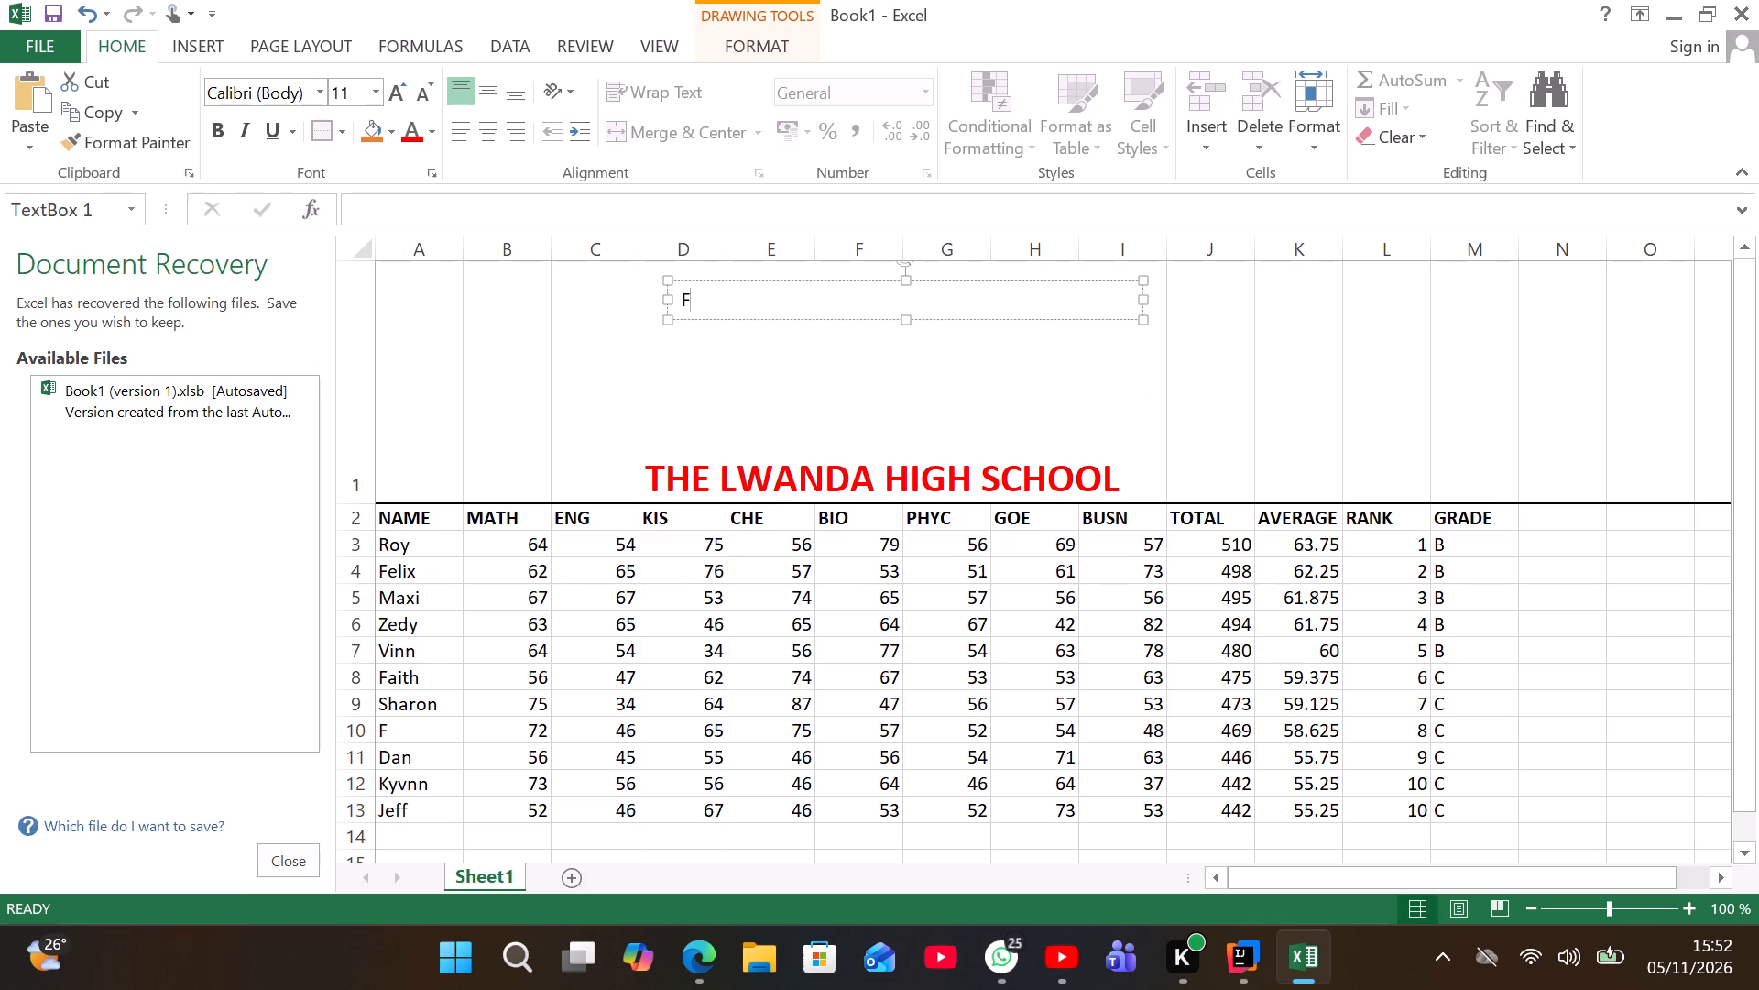
key("o")
key("r")
key("m")
key("space")
key("4")
Align the text box with the start of the school title and extend its bottom edge down to just above the title.
left_click_drag(895, 320, 913, 472)
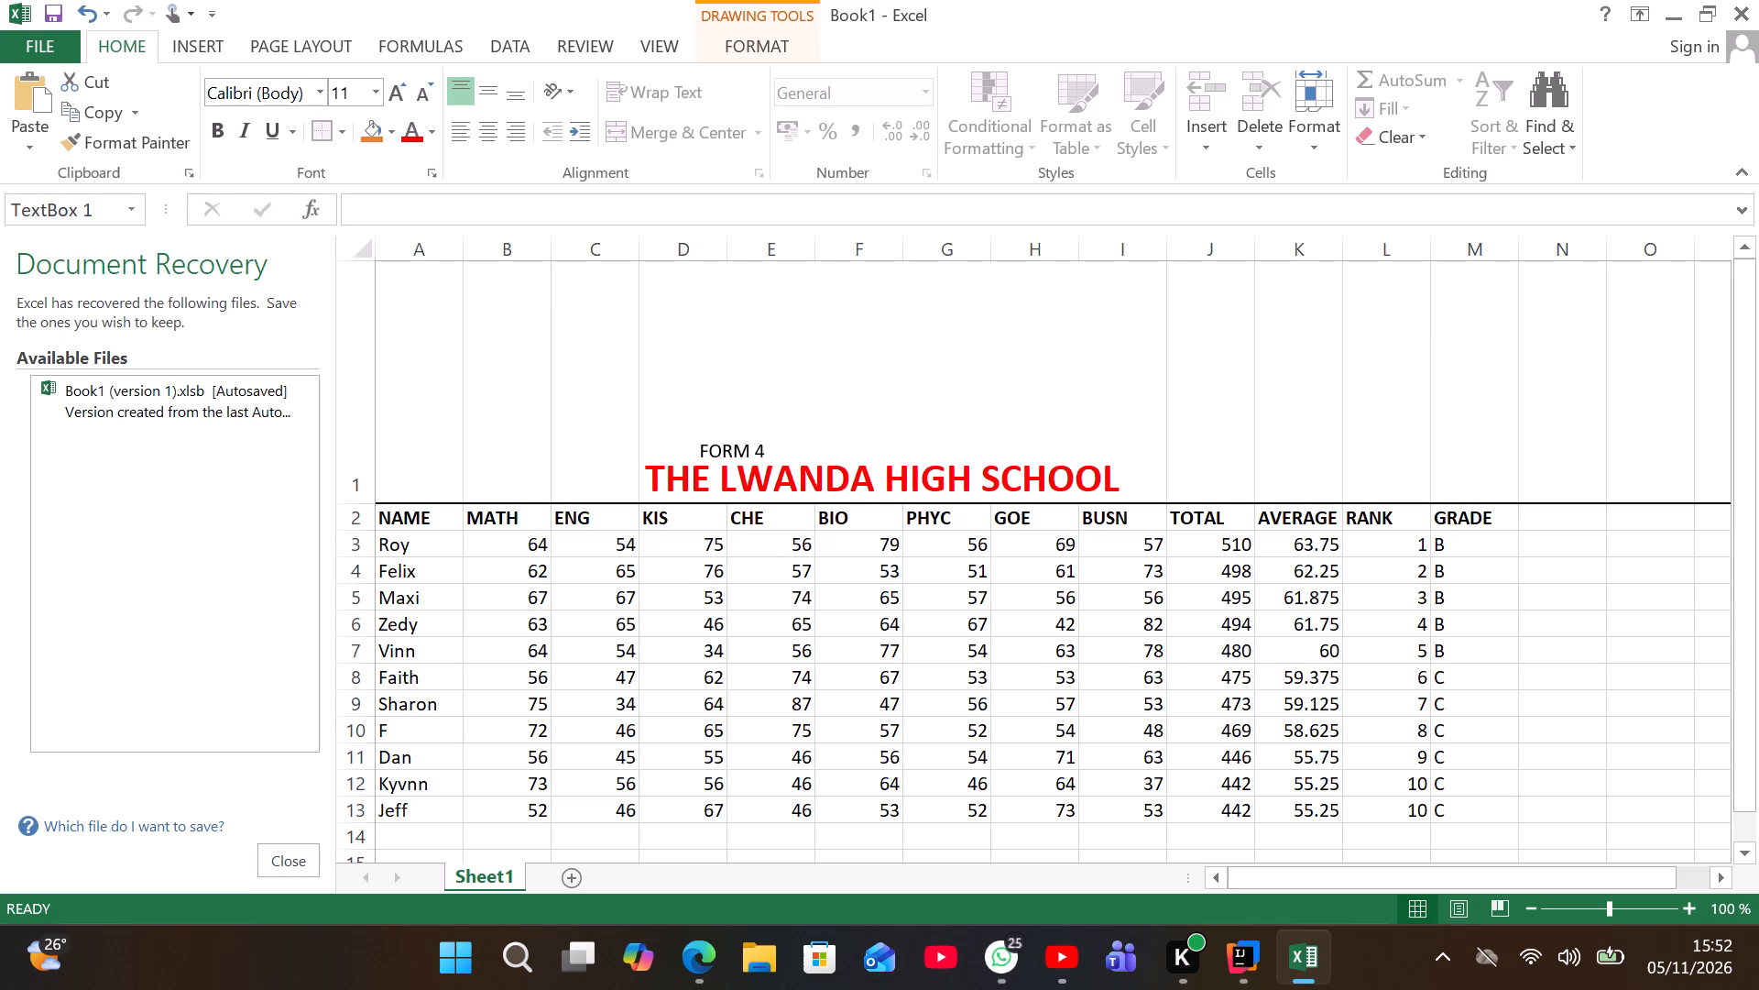
left_click_drag(913, 472, 875, 317)
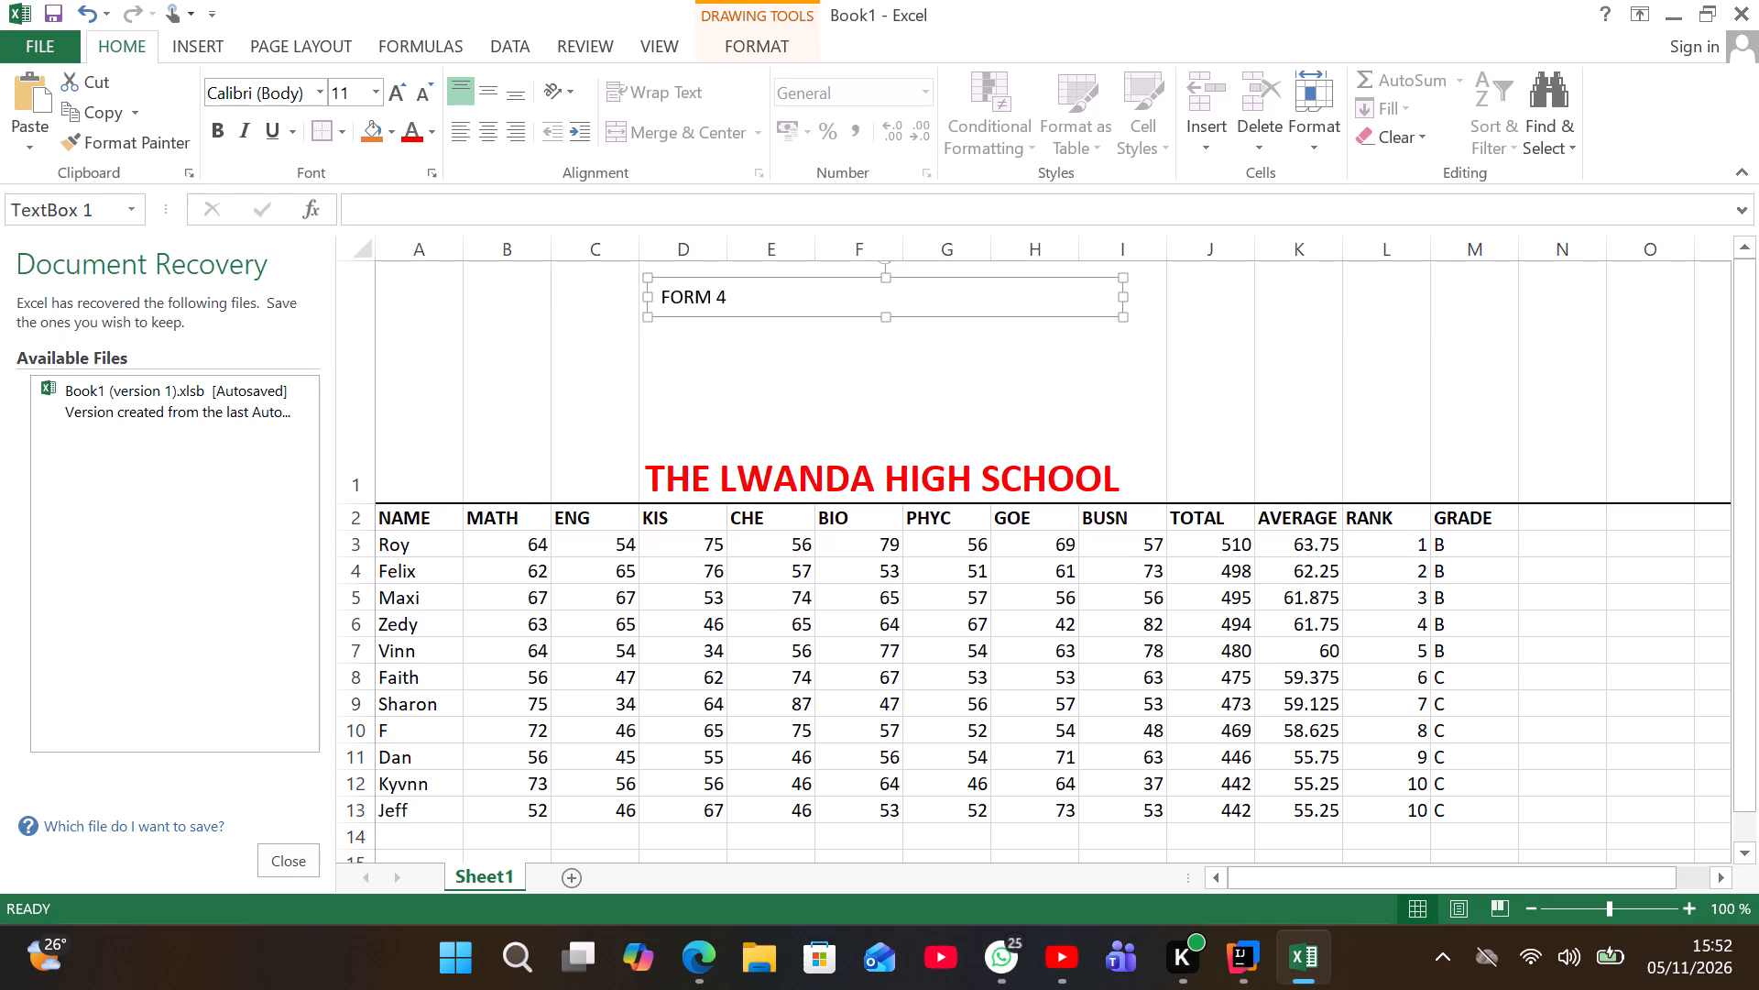
left_click_drag(881, 317, 899, 405)
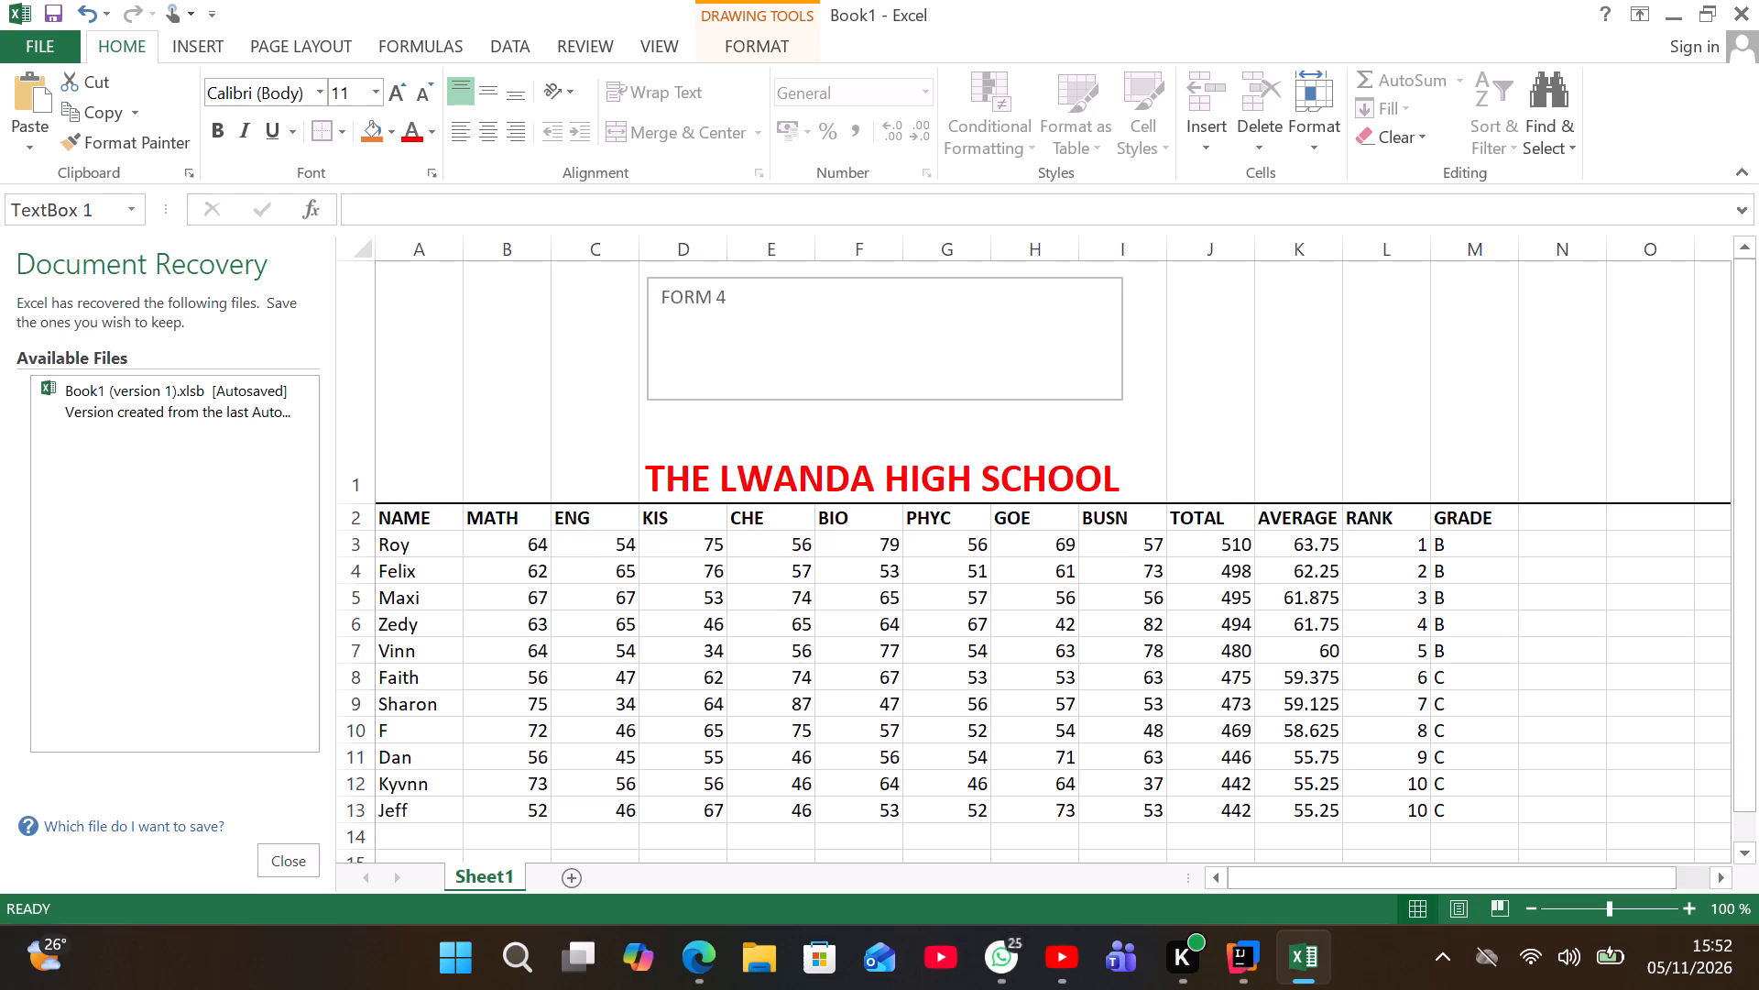
left_click_drag(899, 405, 900, 422)
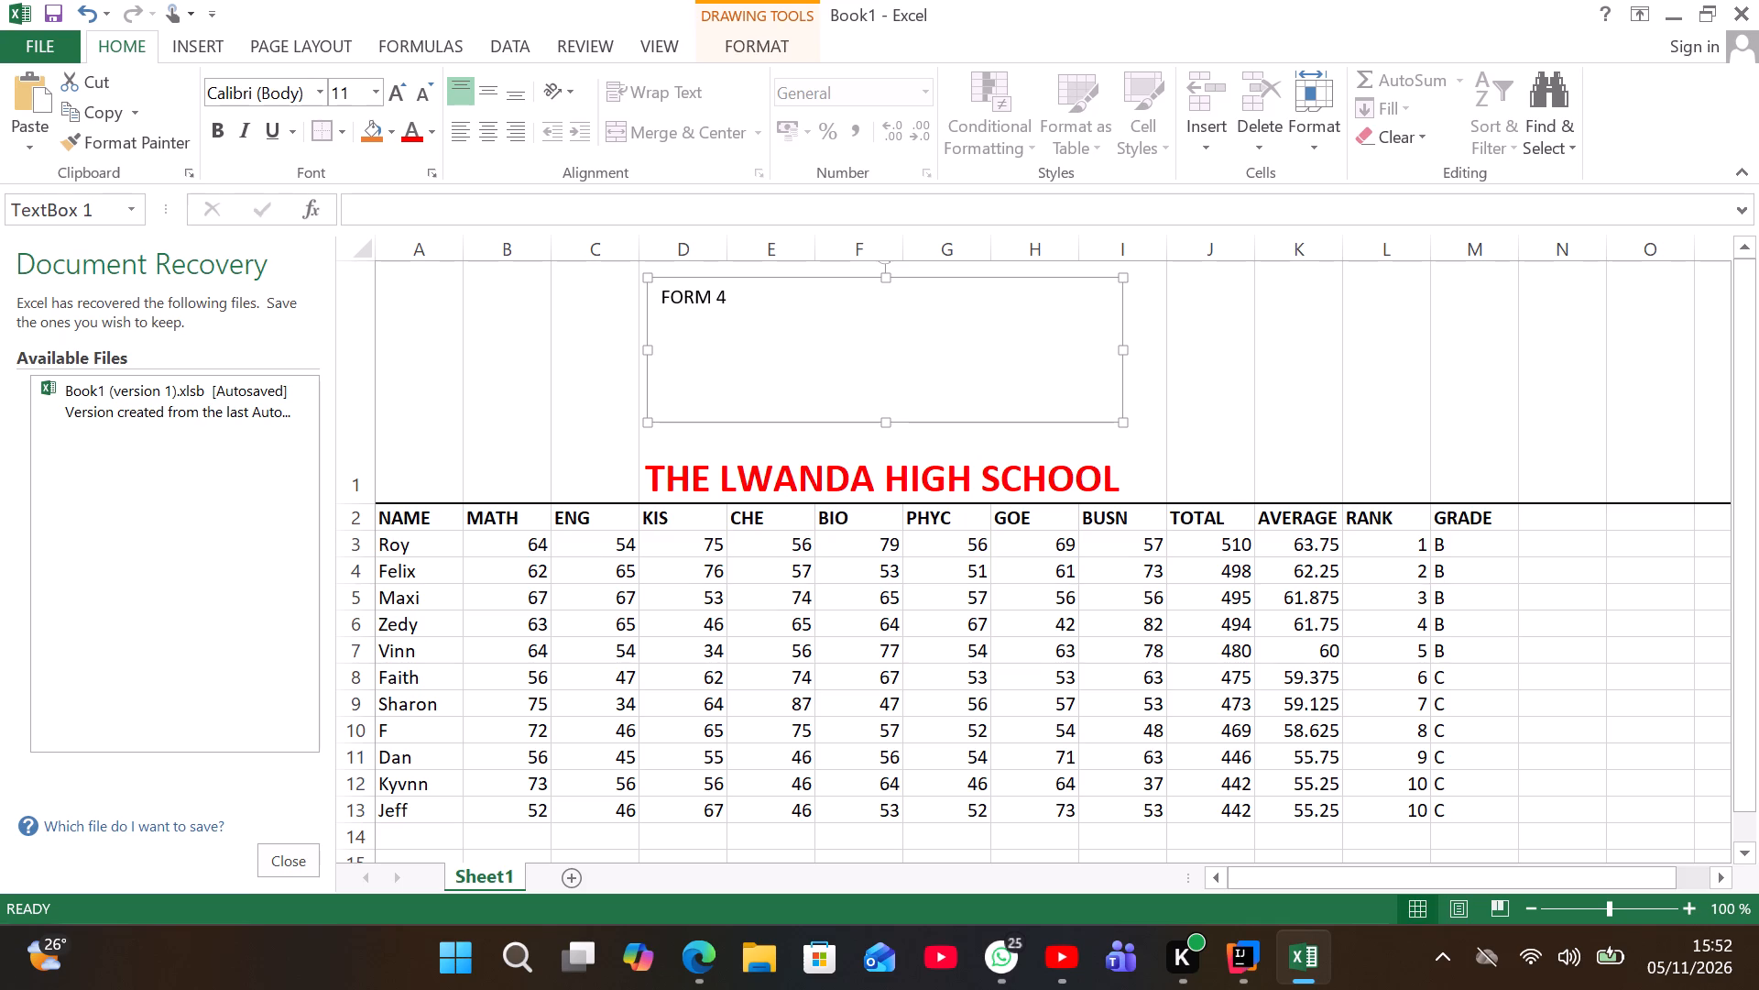
Complete the text box heading above the school title so it reads "FORM 4 EAST".
type("EA")
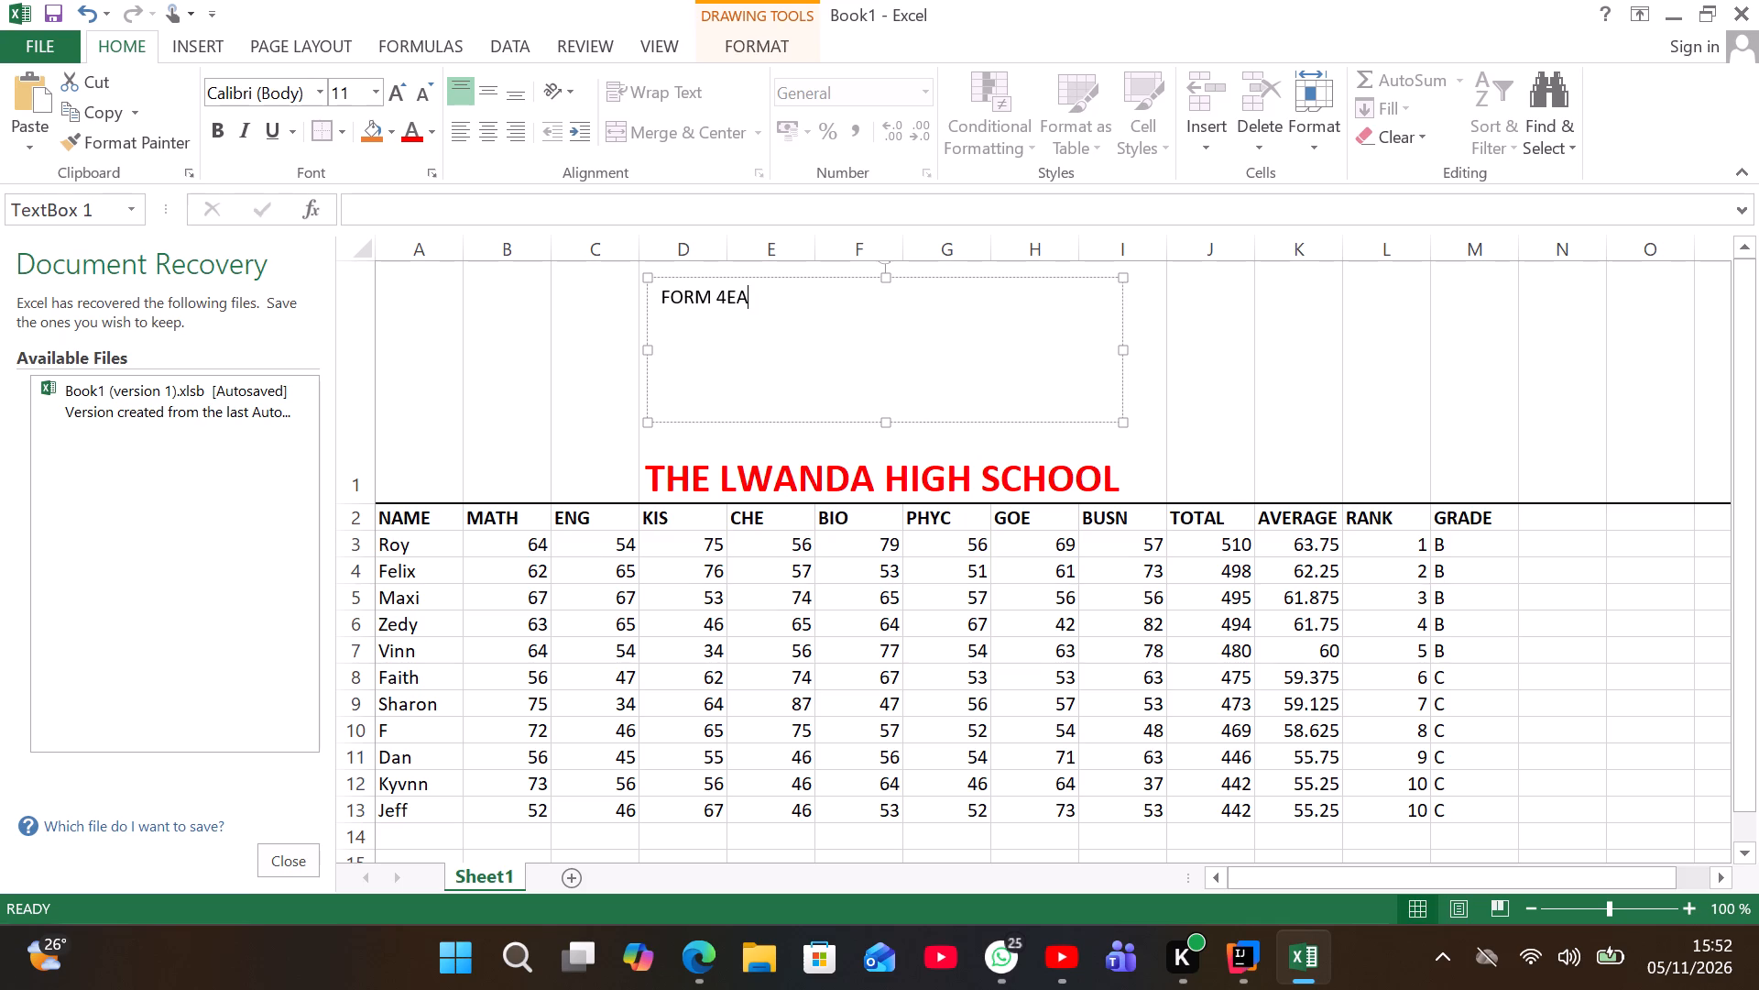
type("ST")
key("space")
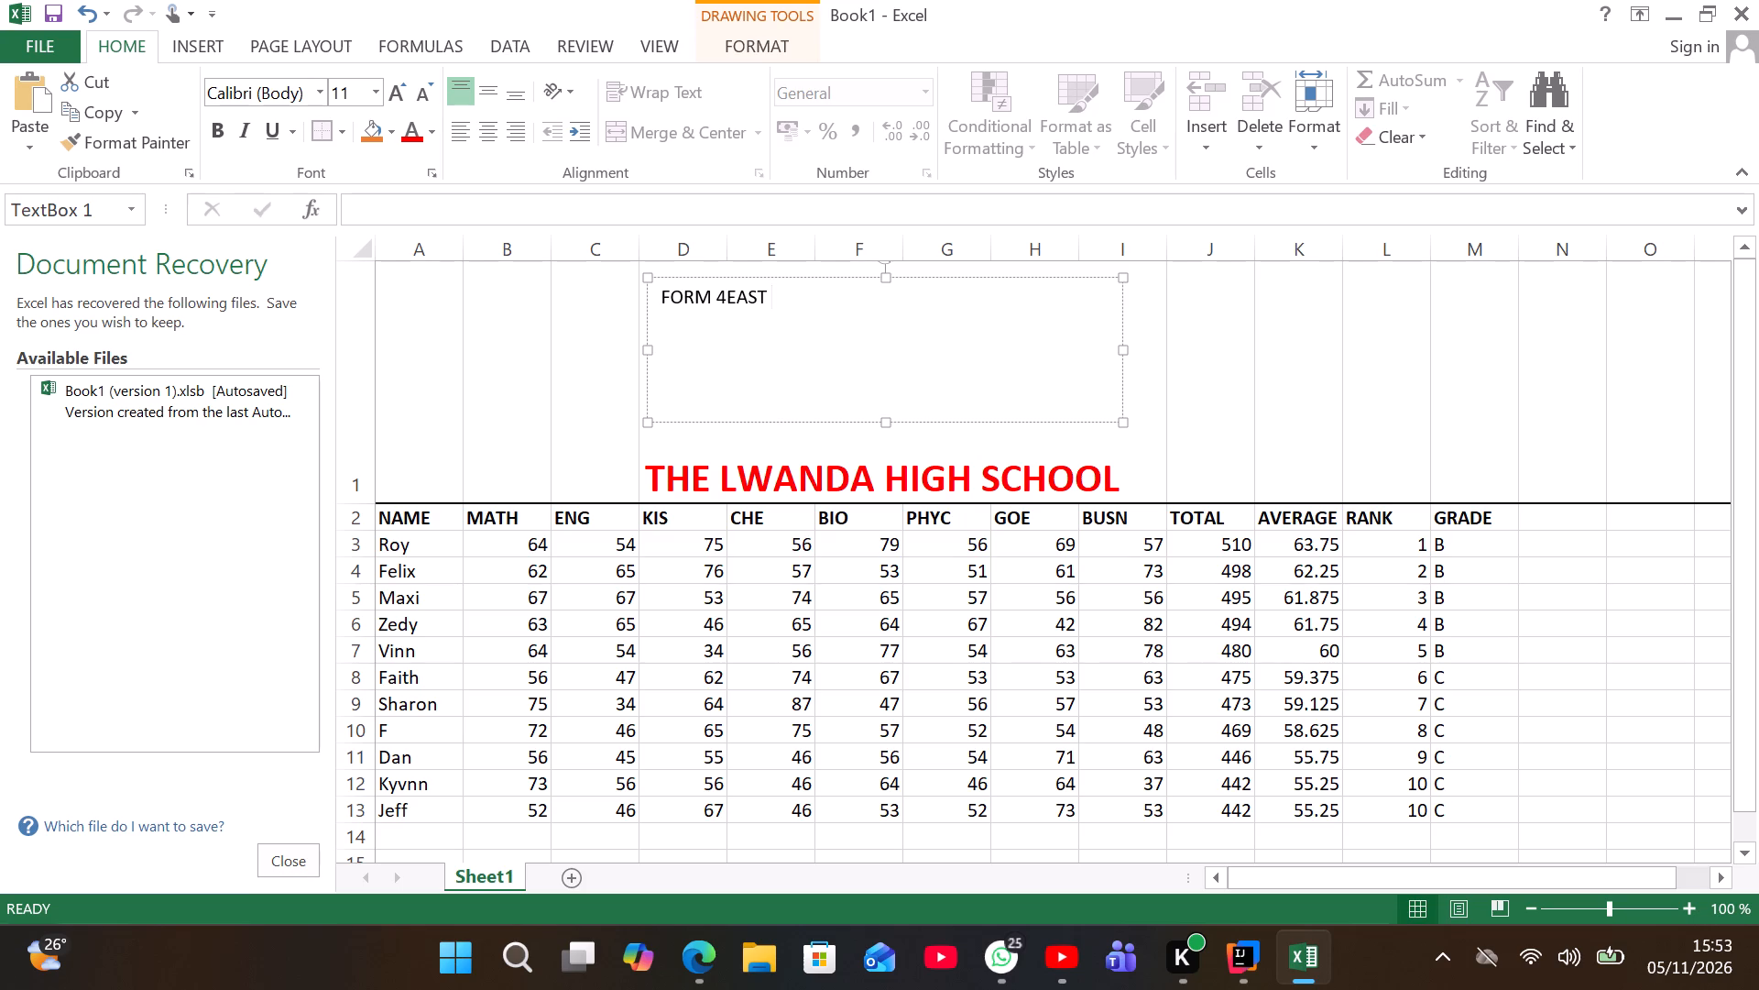
left_click(723, 300)
key("space")
Add a second line reading "RESULTS" below "FORM 4 EAST" in the text box.
left_click(701, 344)
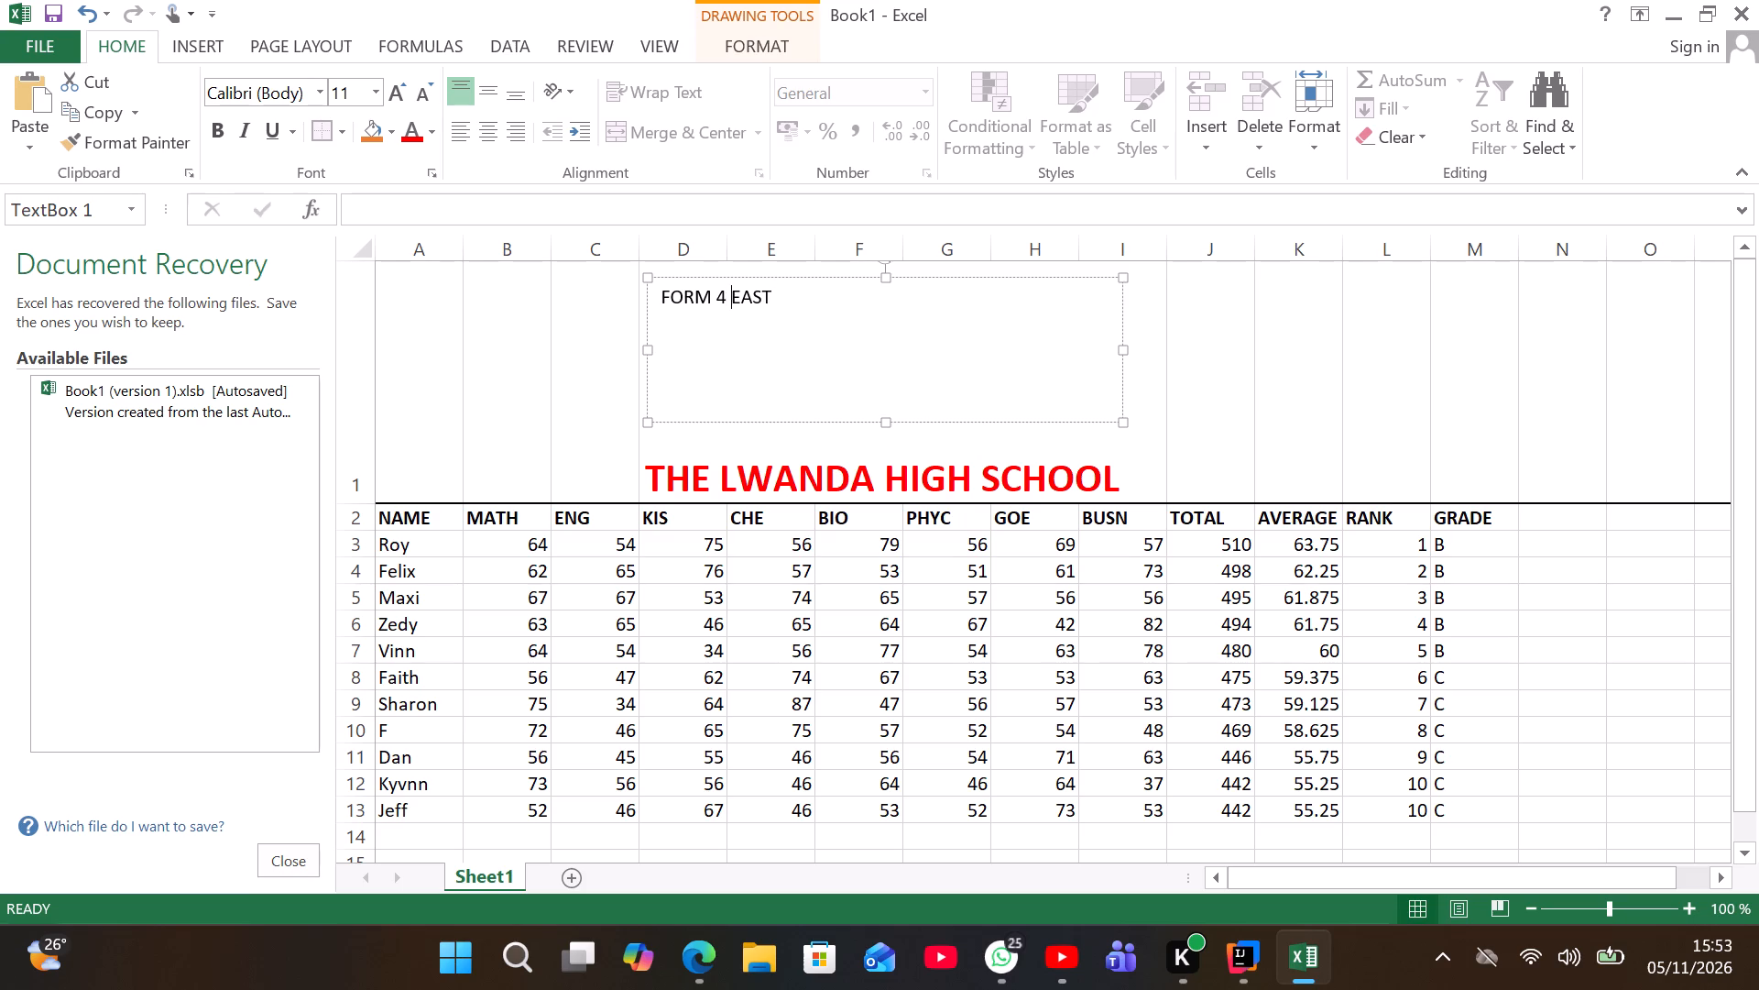
left_click(701, 344)
key("Down")
key("Down")
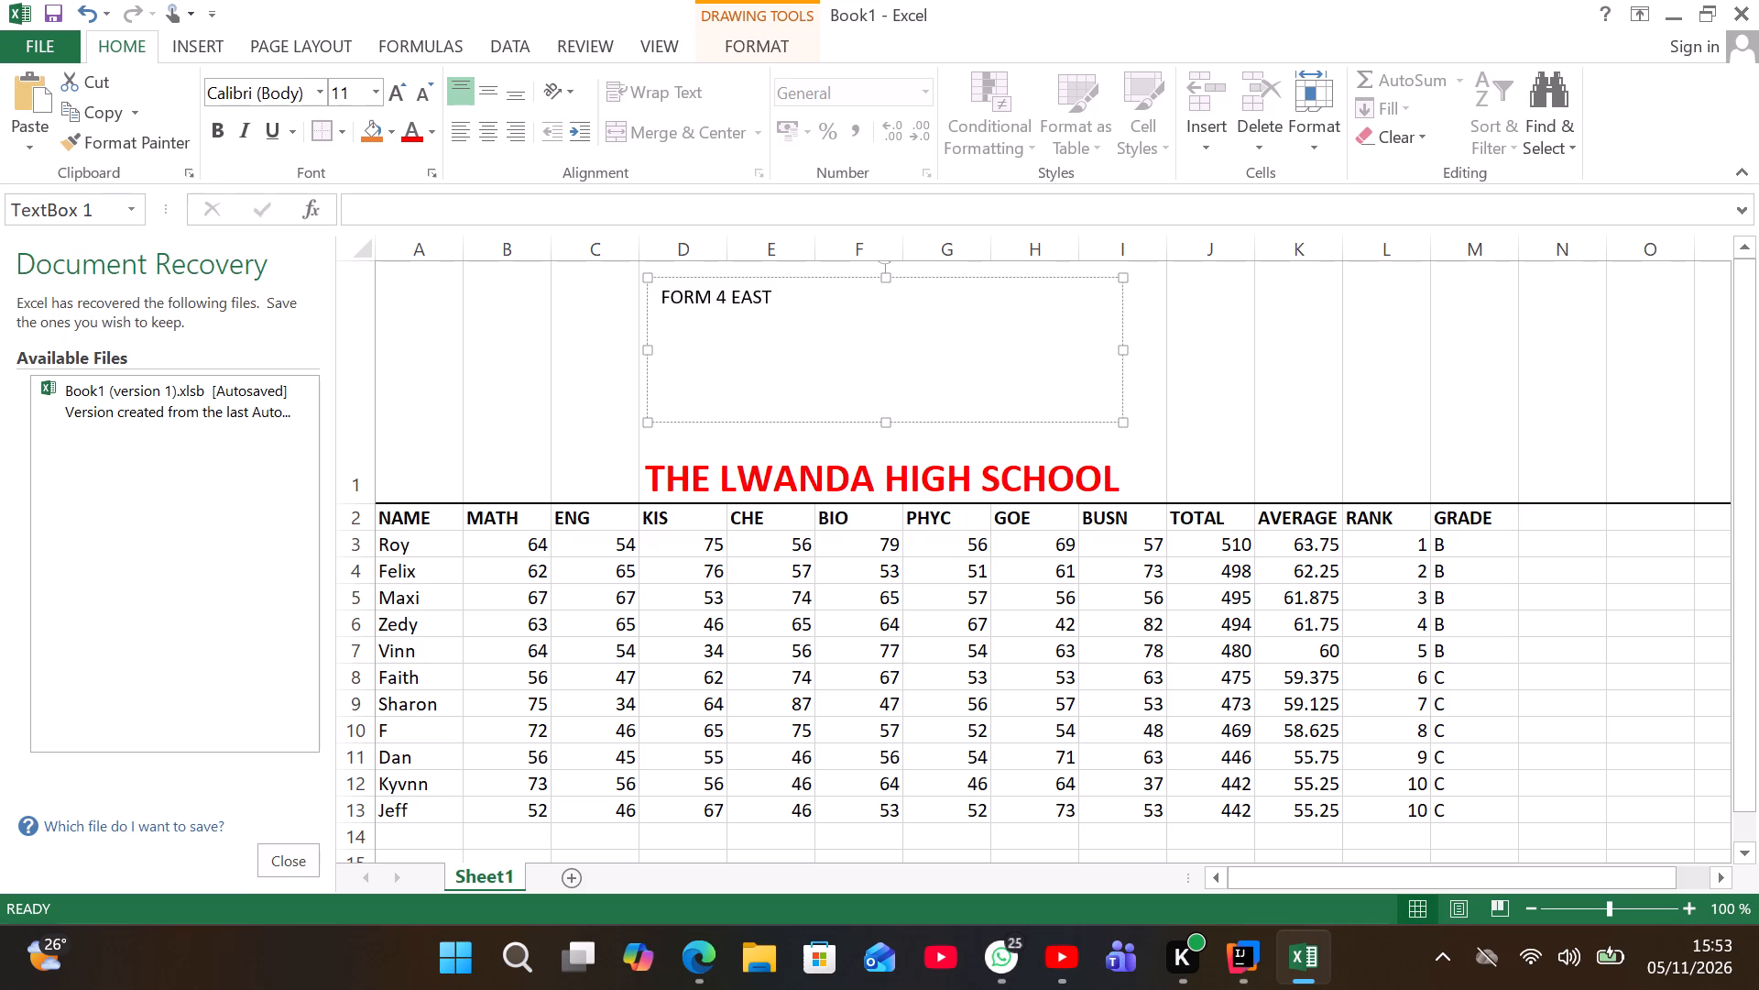
left_click(764, 291)
left_click(779, 302)
key("Return")
key("r")
type("ESULTS")
left_click(879, 347)
Format both lines of the text box heading, "FORM 4 EAST" and "RESULTS", as bold at font size 20.
double_click(660, 313)
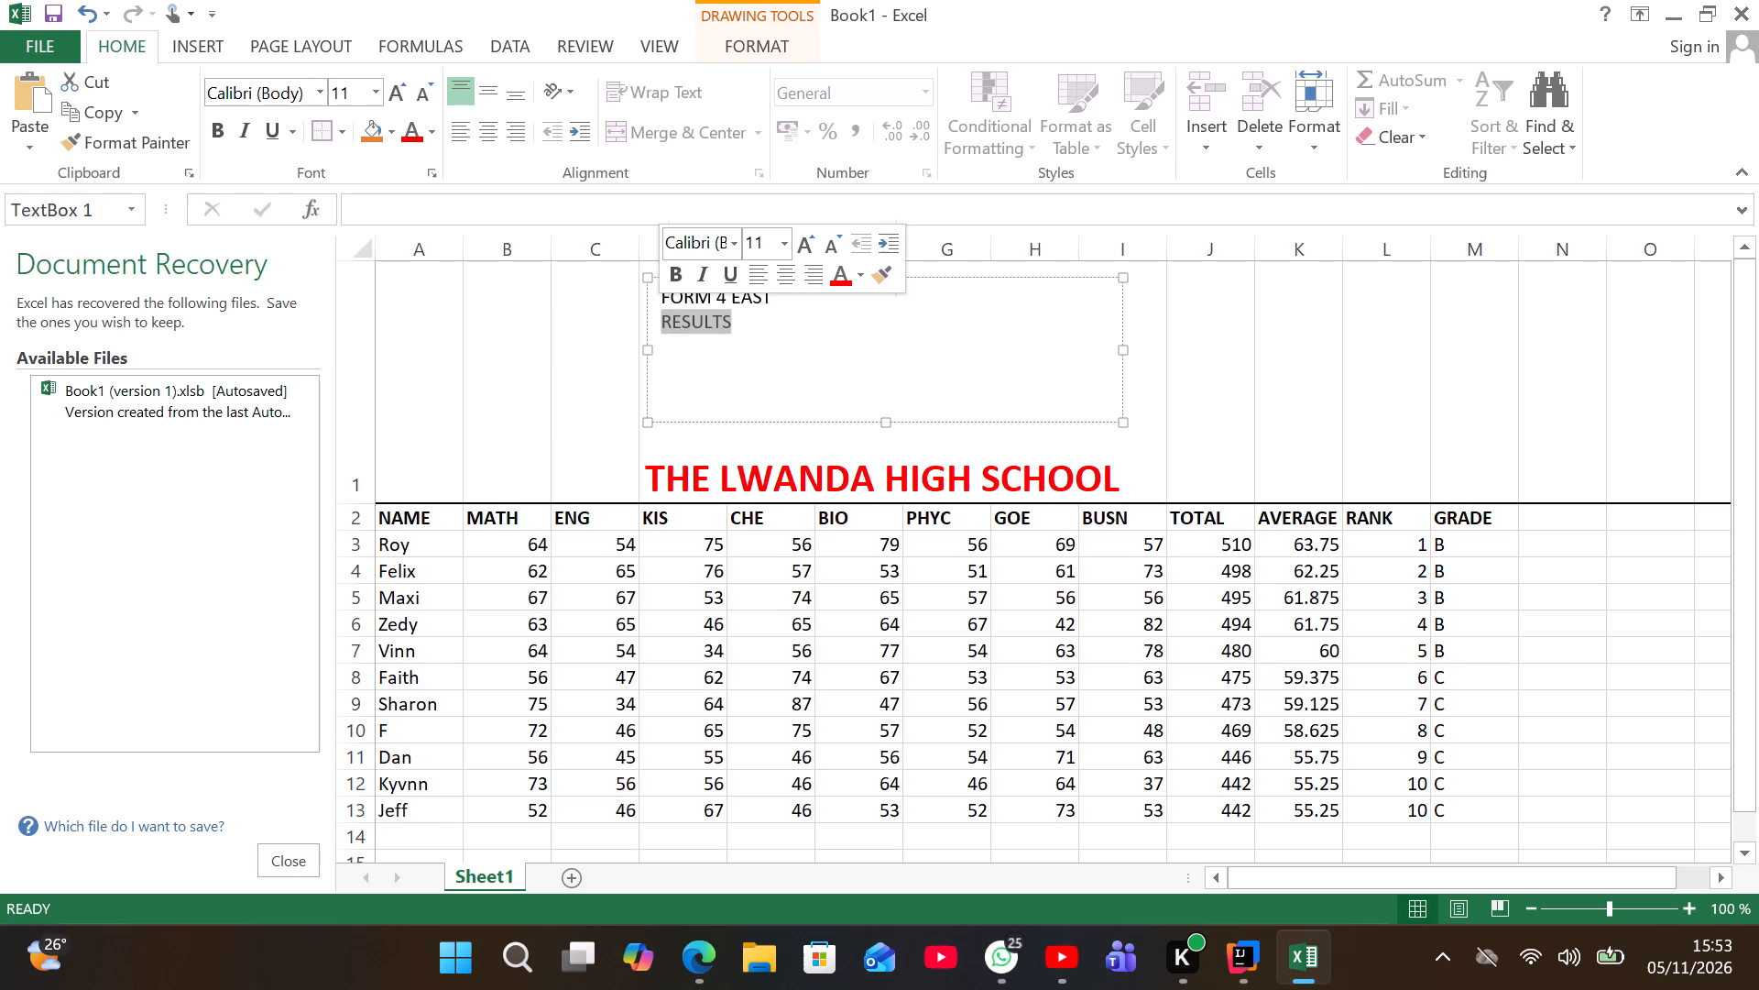
triple_click(673, 296)
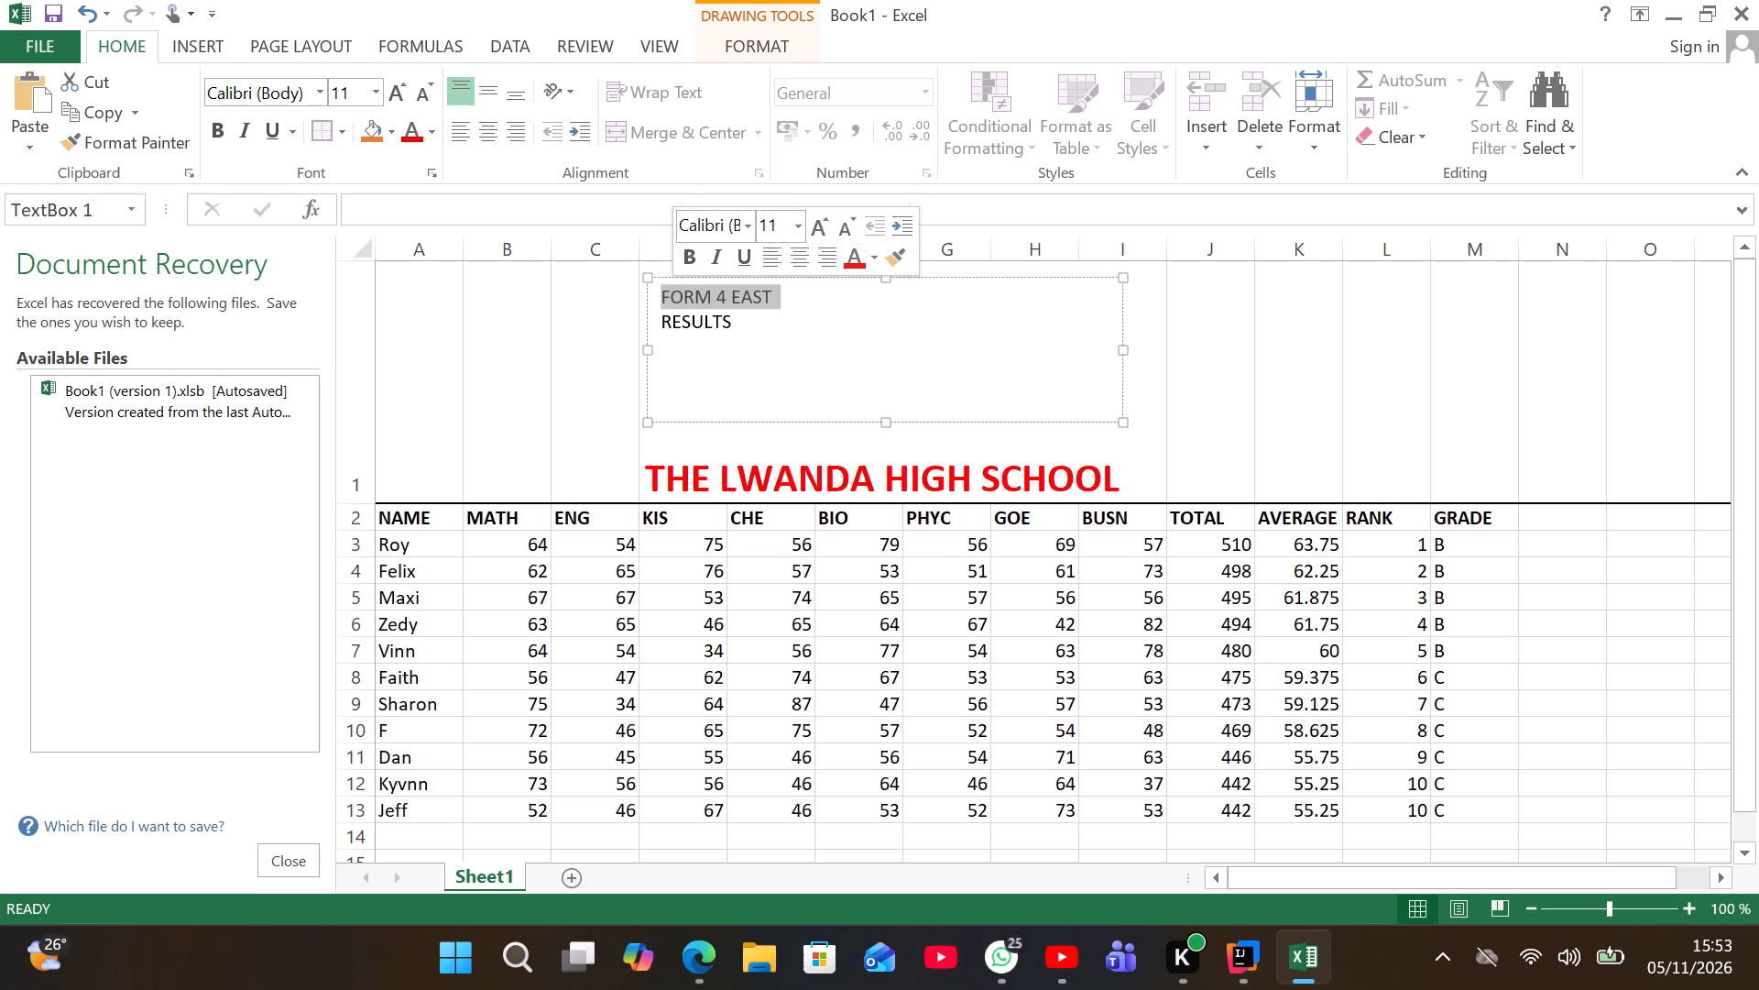
left_click(678, 314)
double_click(661, 288)
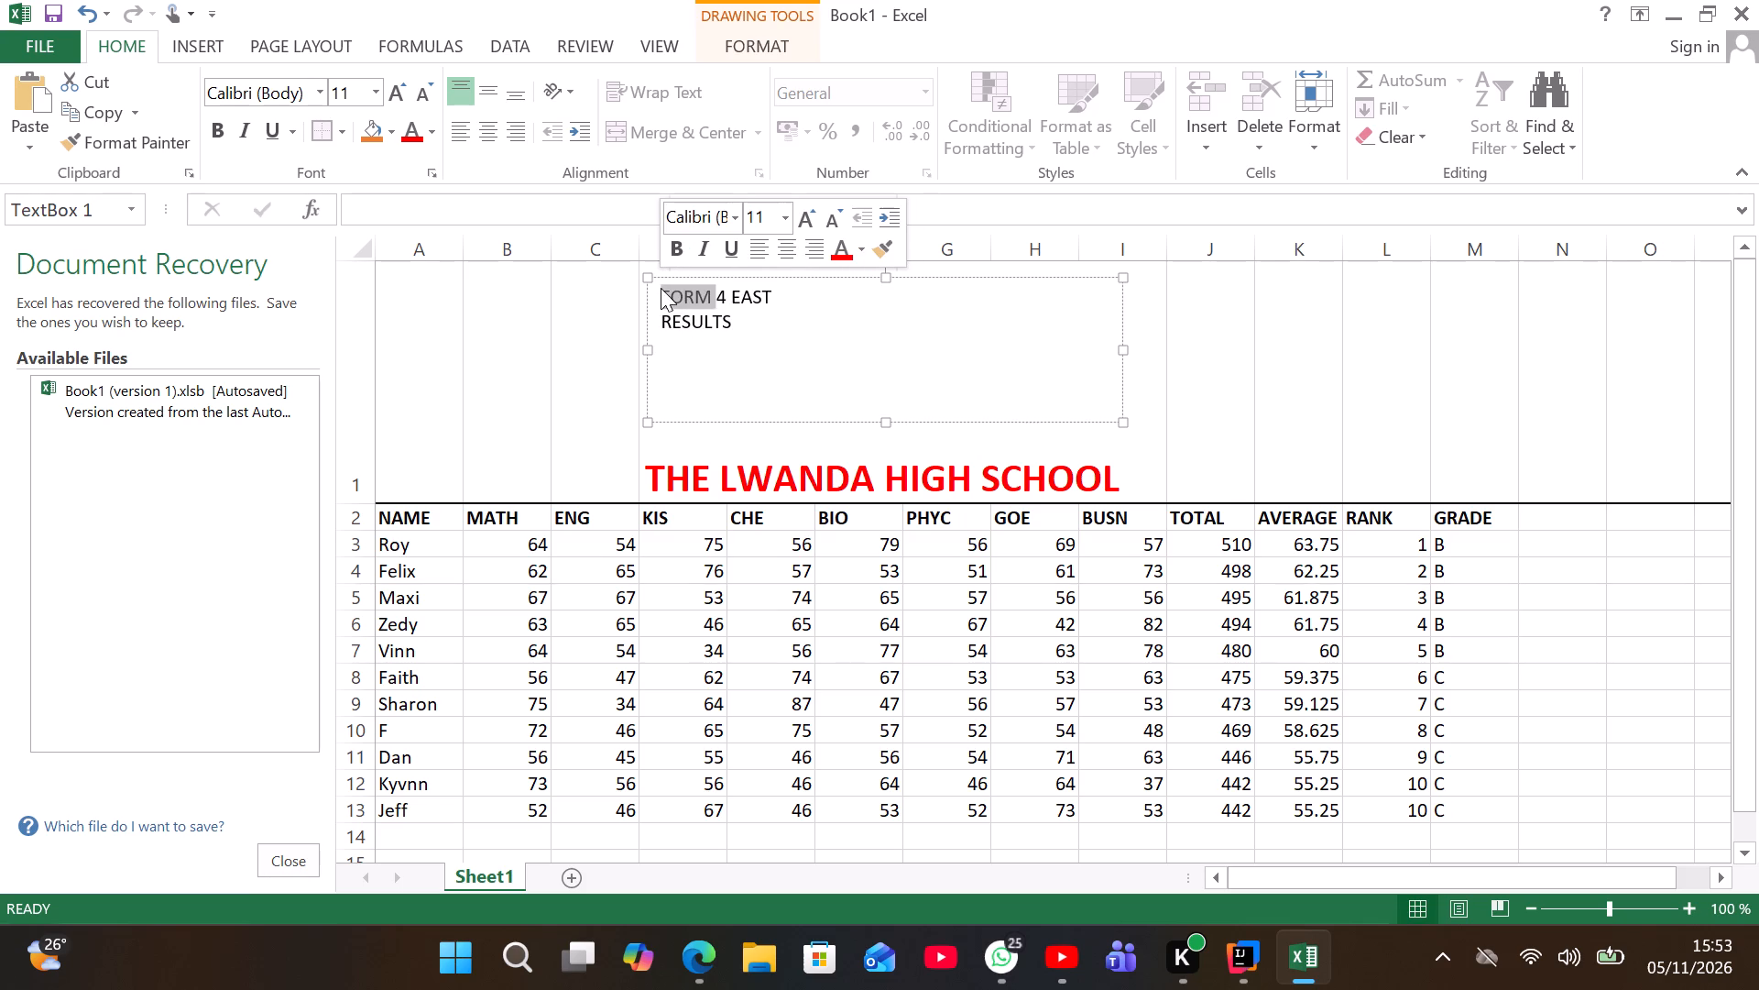
double_click(705, 288)
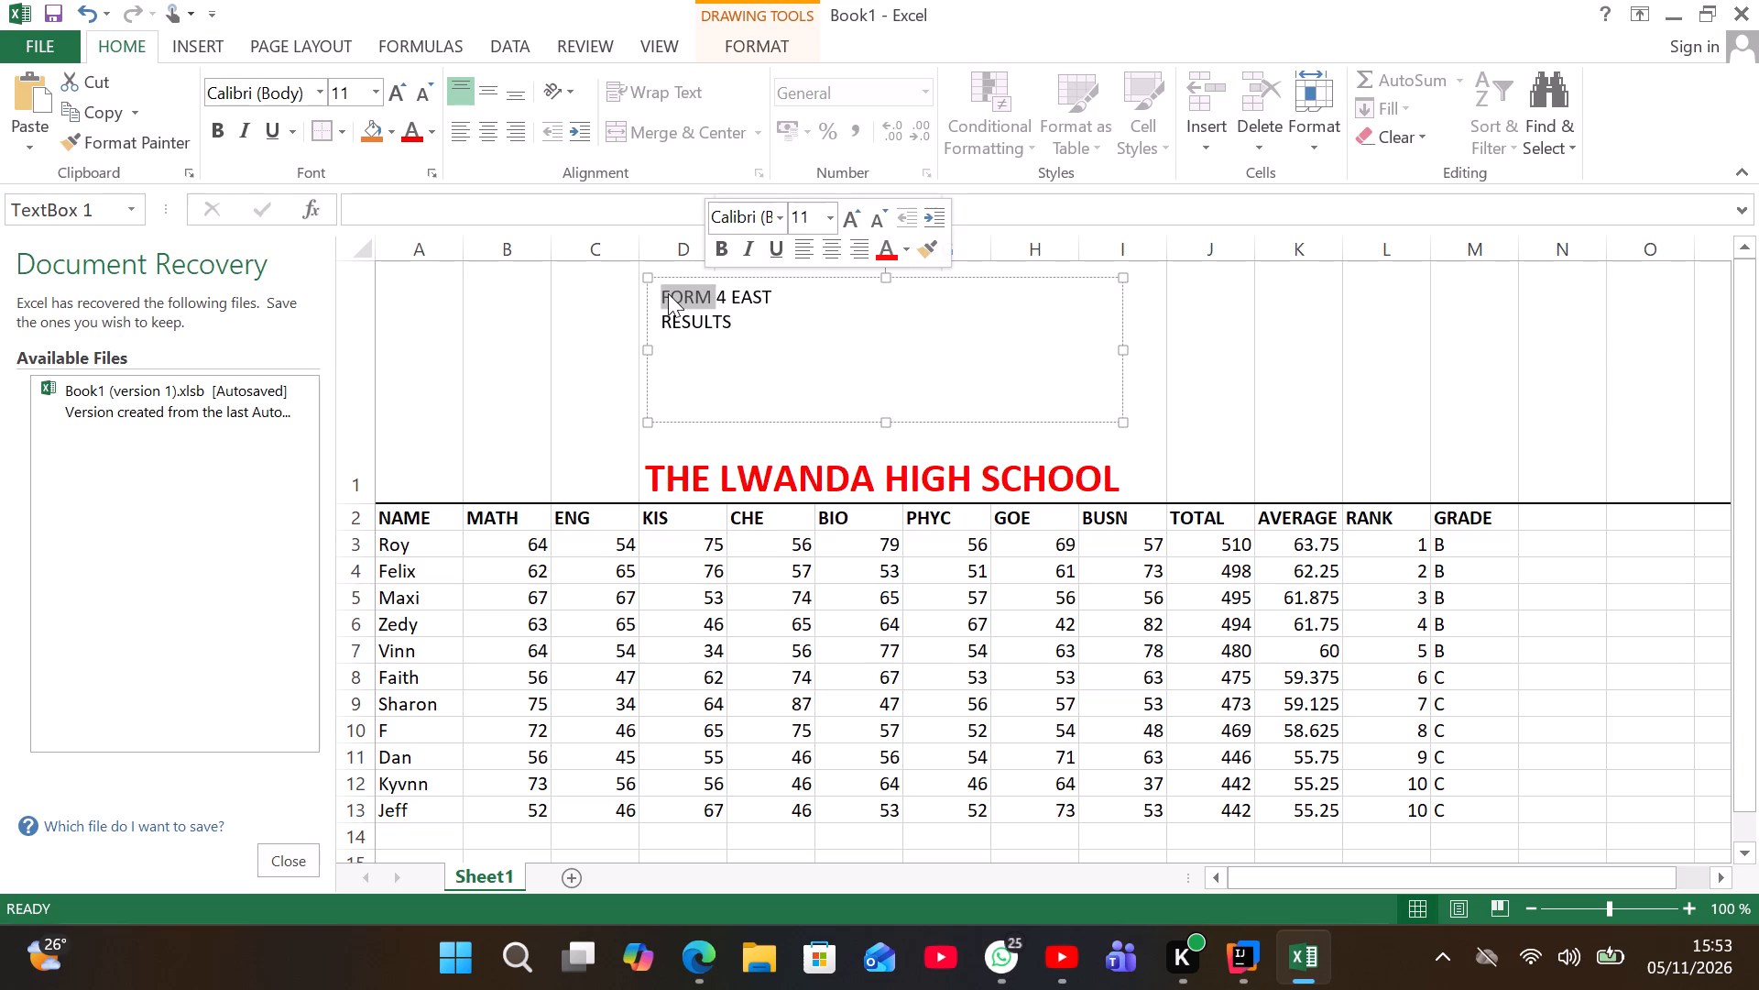
left_click_drag(661, 296, 719, 319)
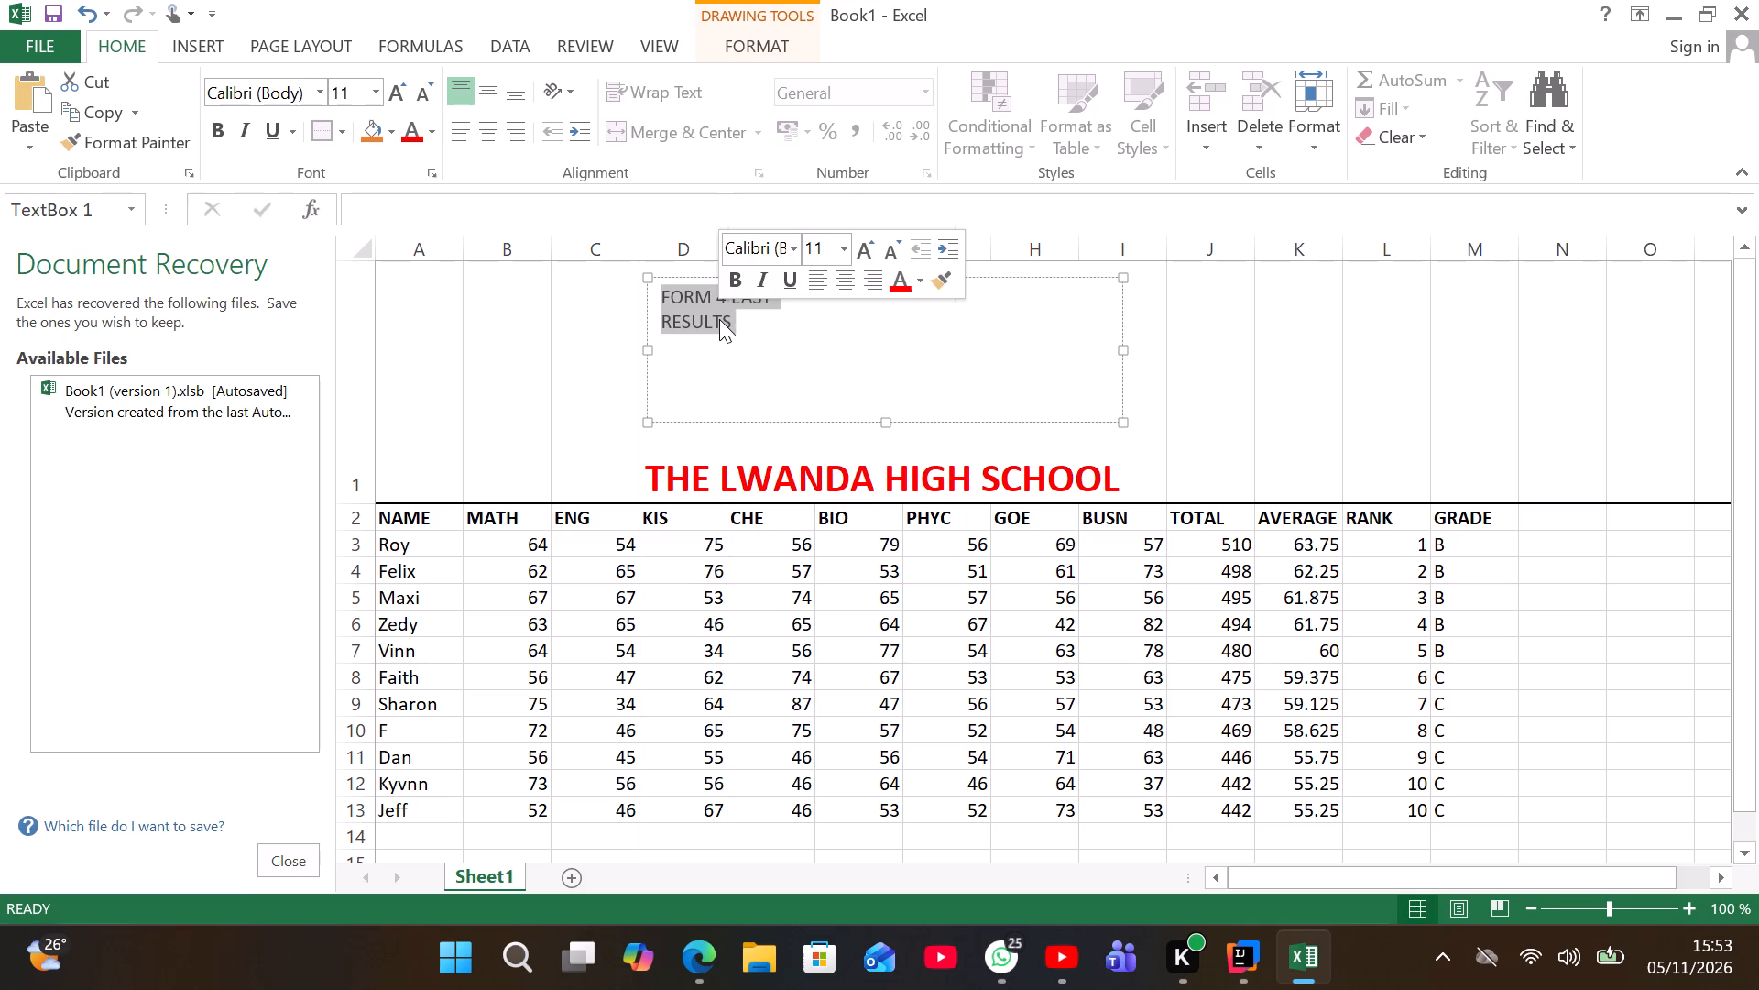
left_click(847, 258)
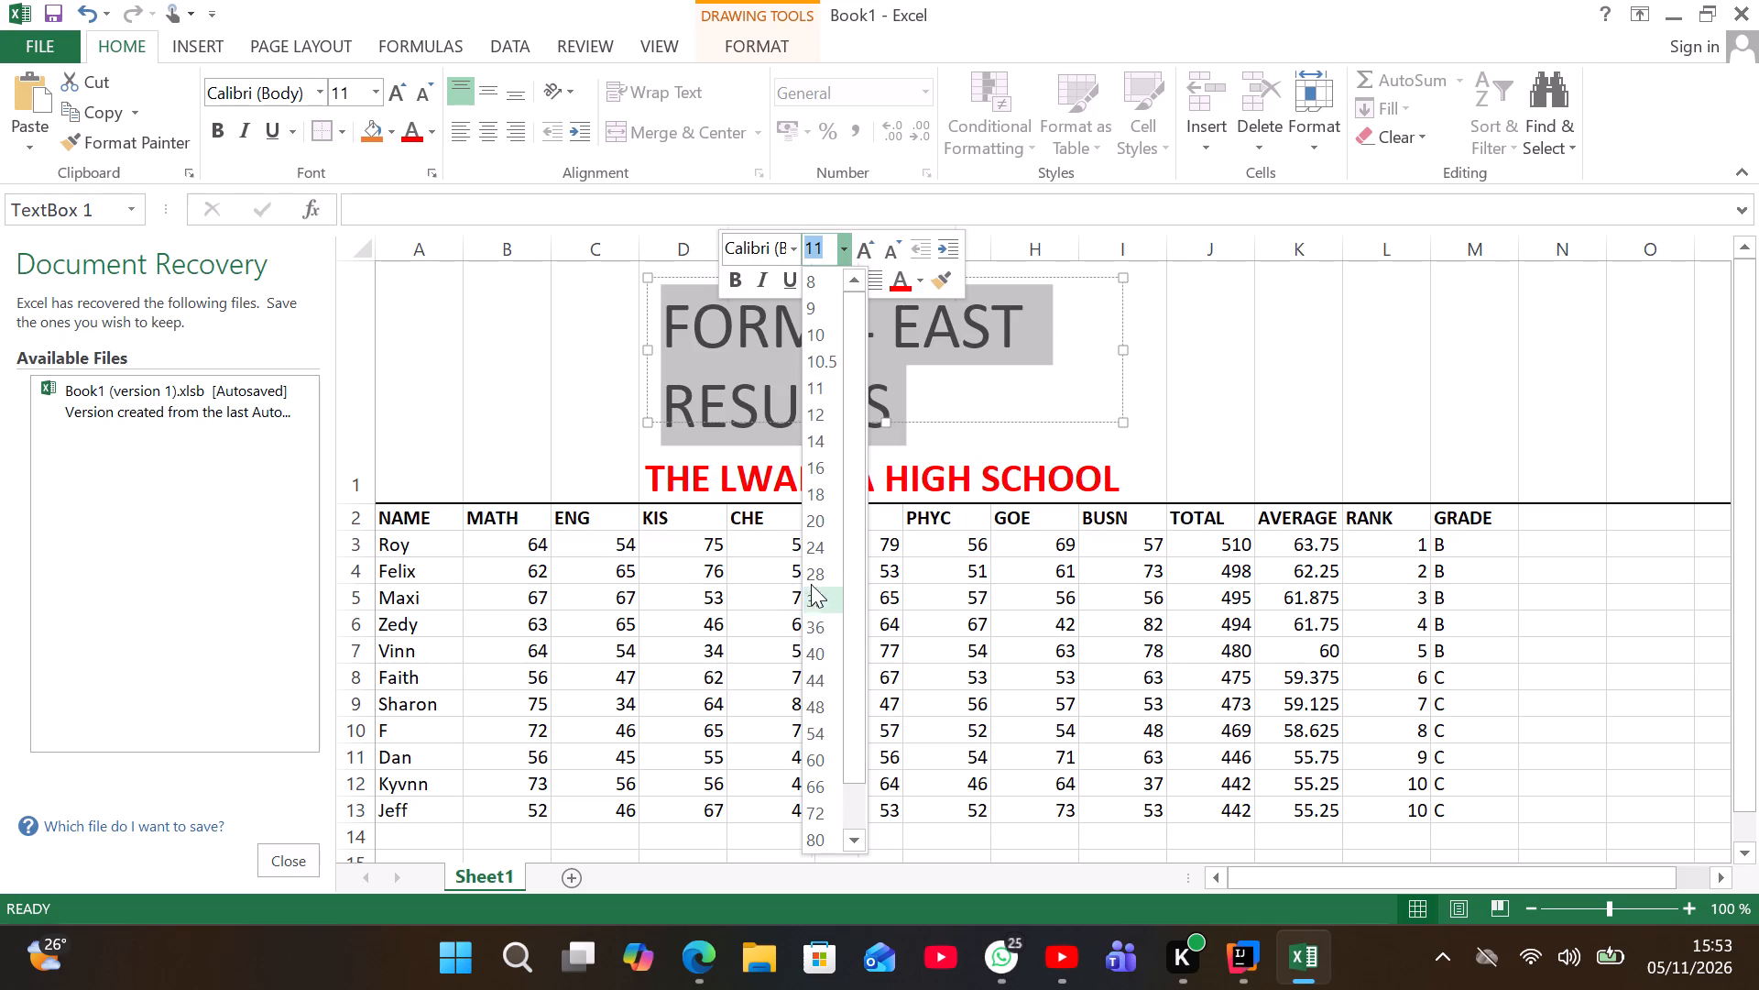
left_click(823, 520)
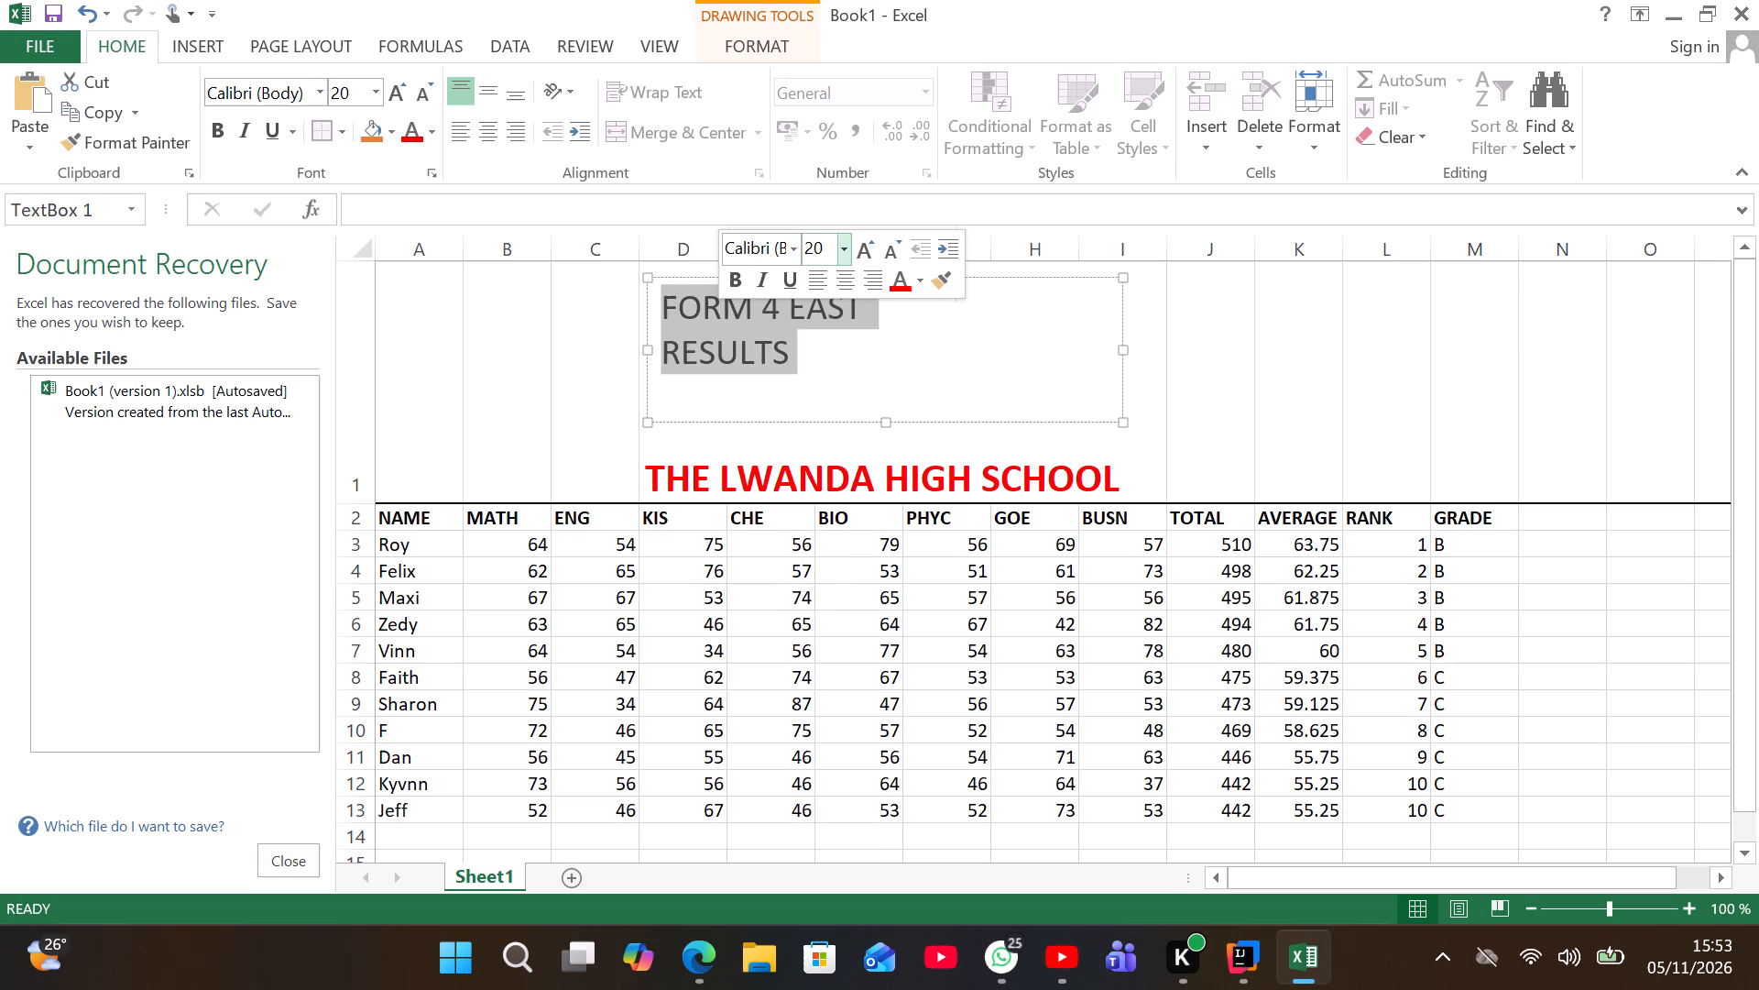
left_click(734, 270)
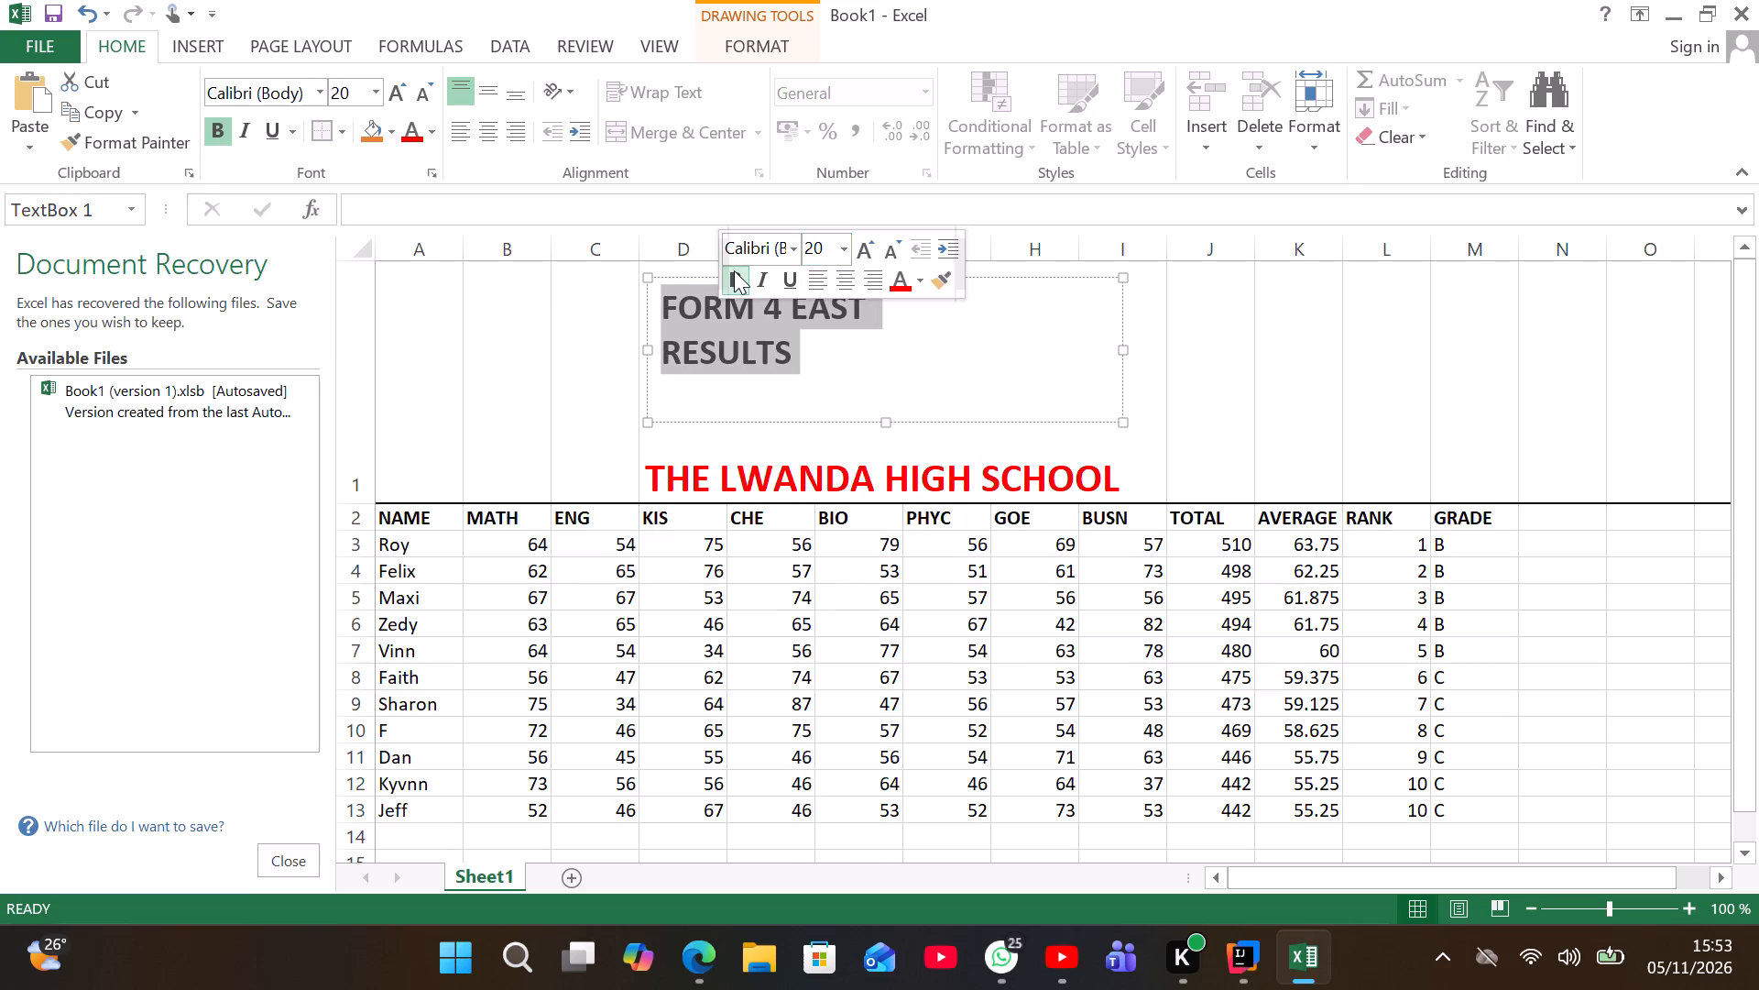
left_click(595, 362)
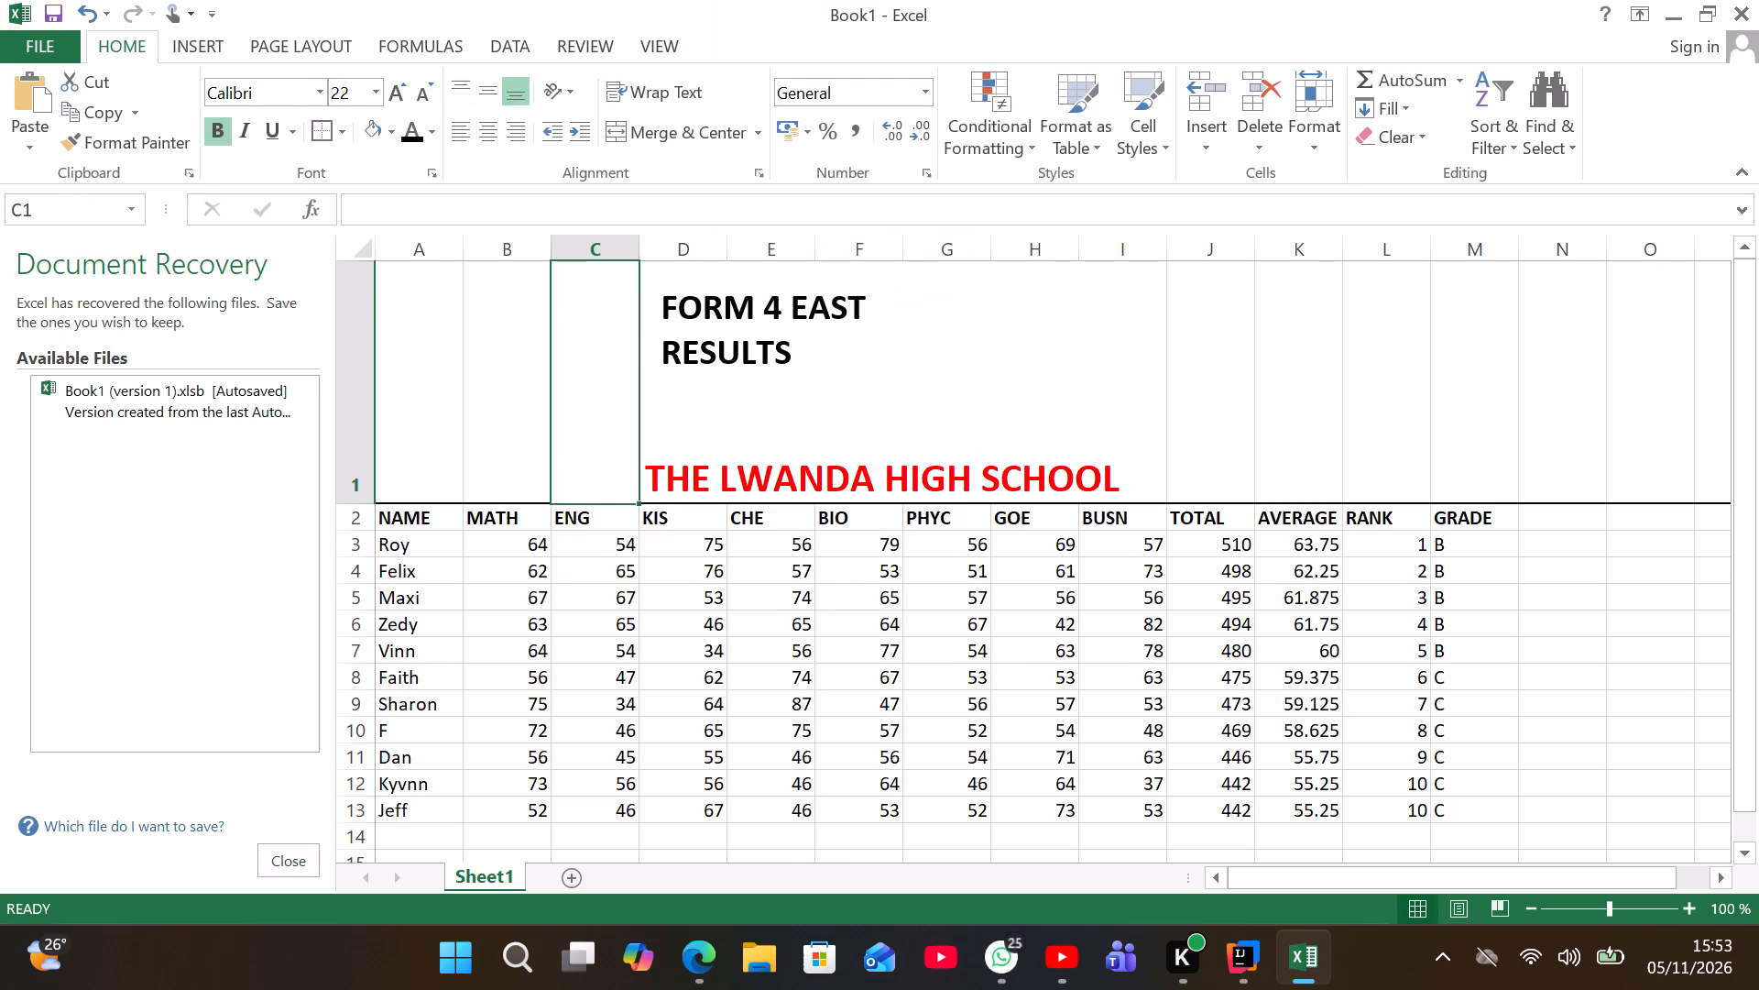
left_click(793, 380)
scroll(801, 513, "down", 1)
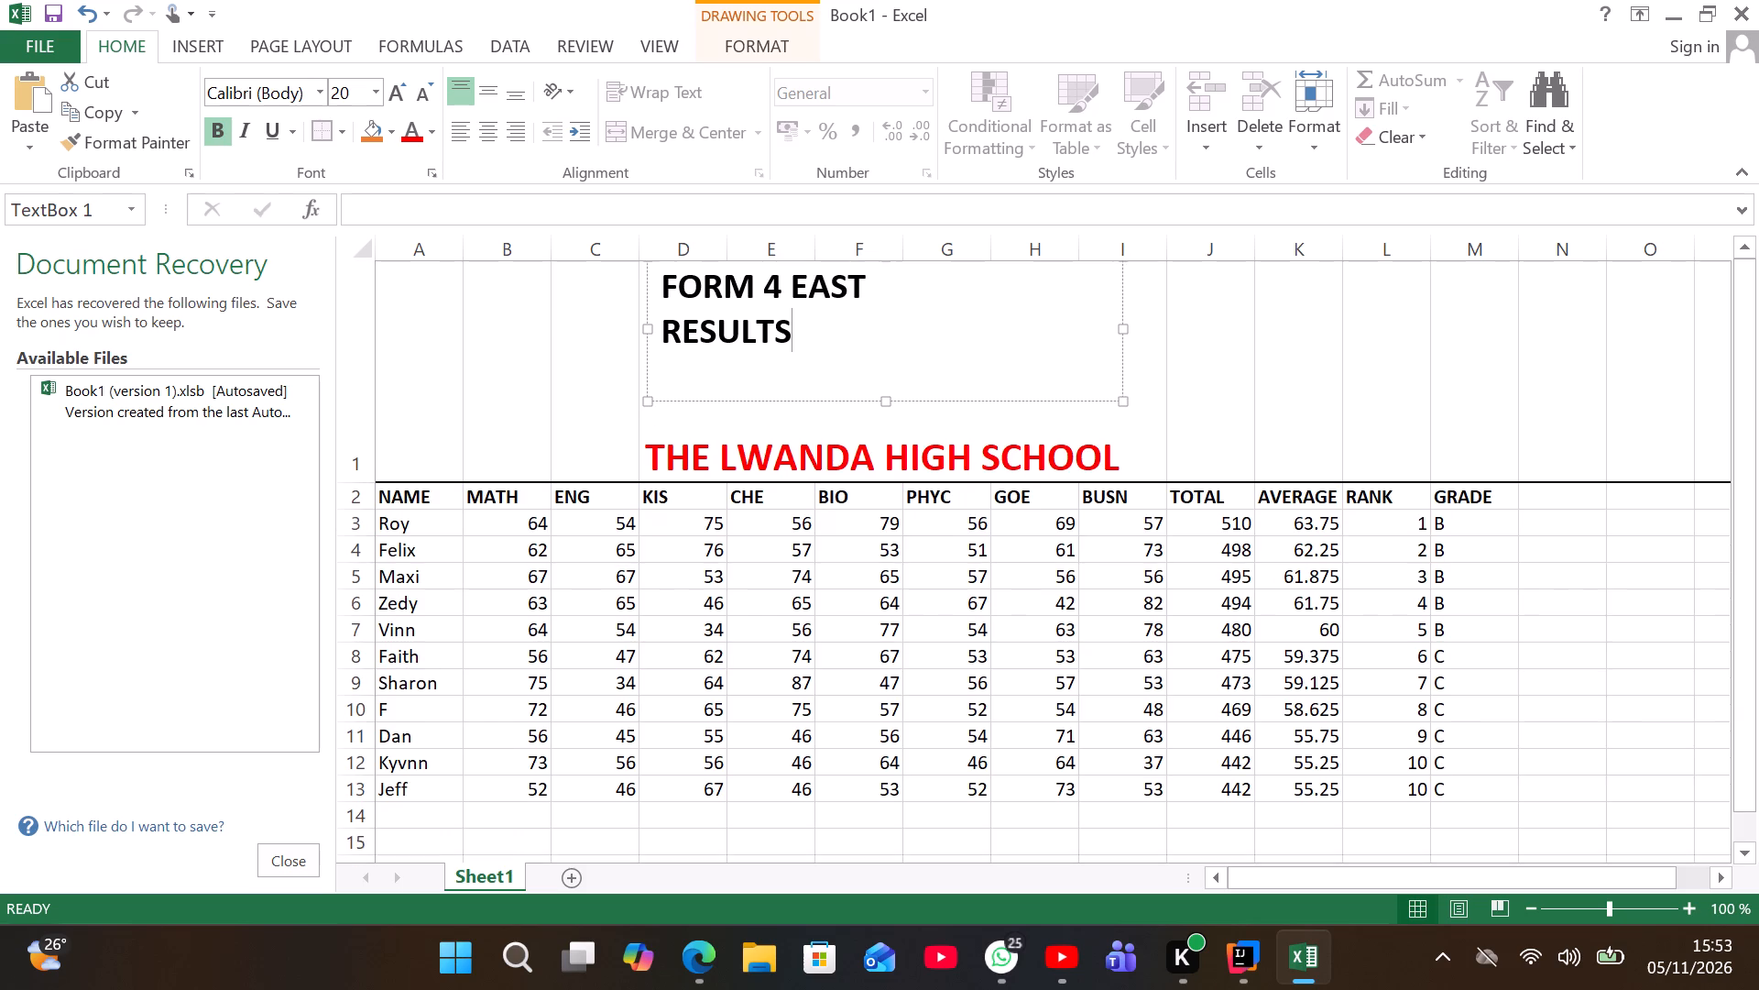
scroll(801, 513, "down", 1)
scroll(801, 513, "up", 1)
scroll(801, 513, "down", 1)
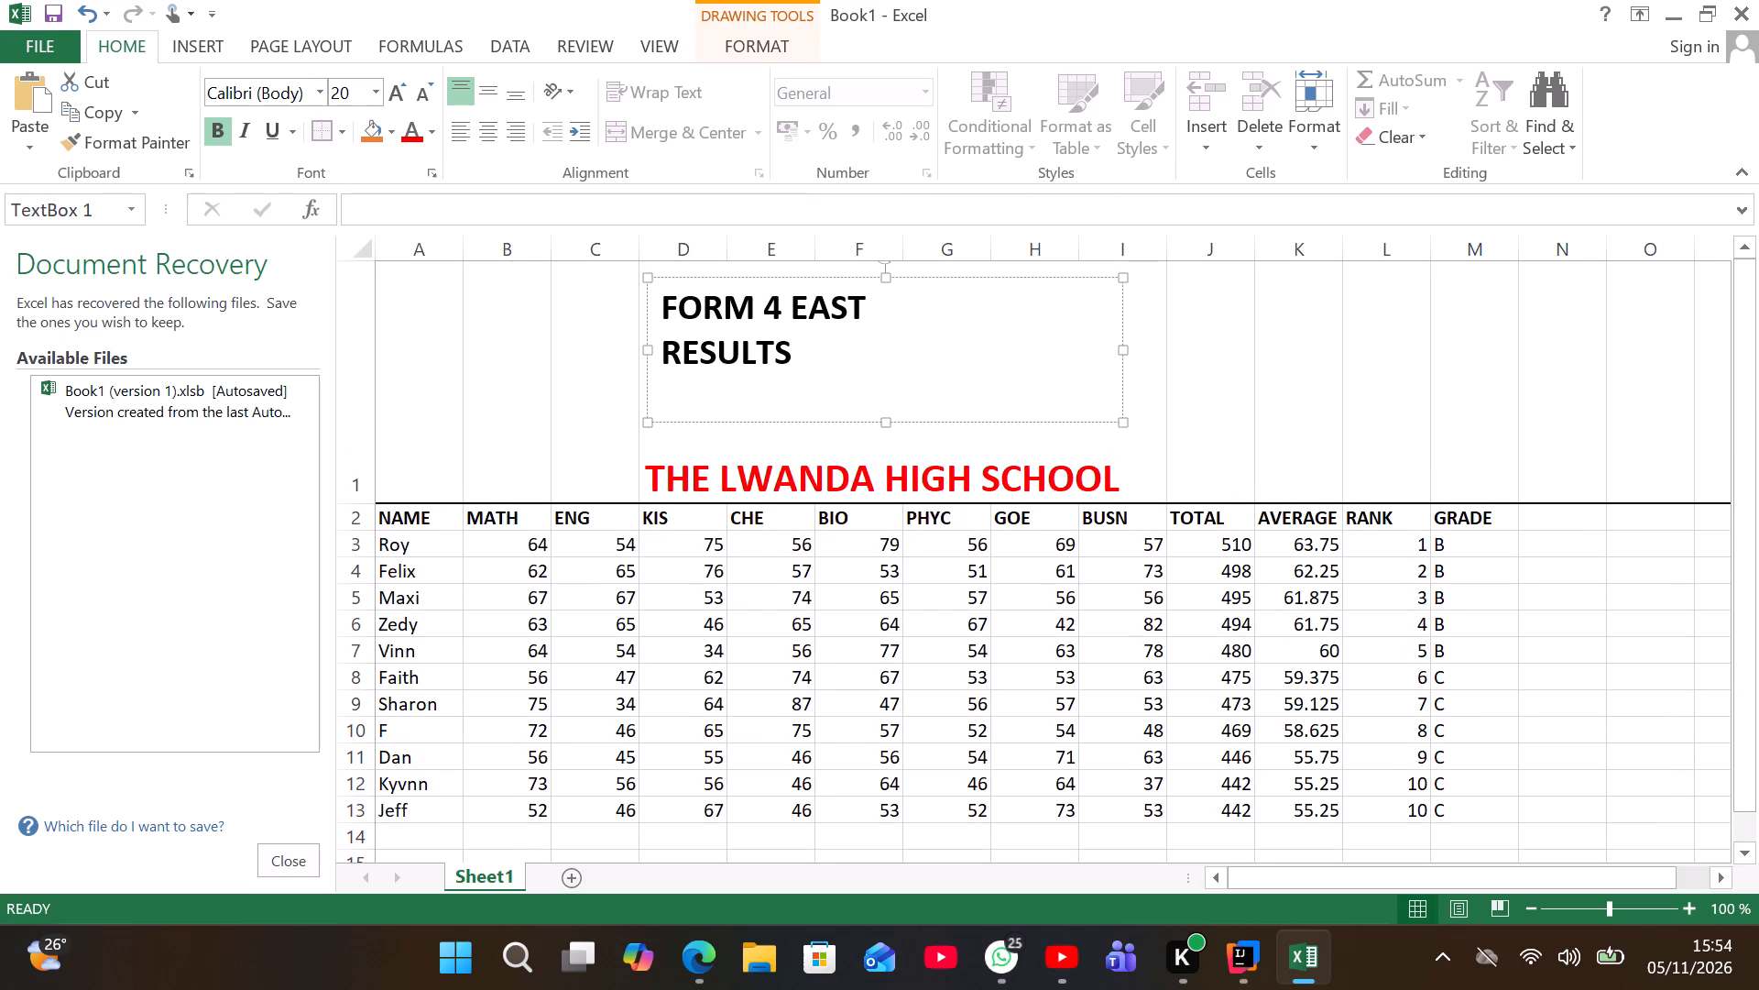